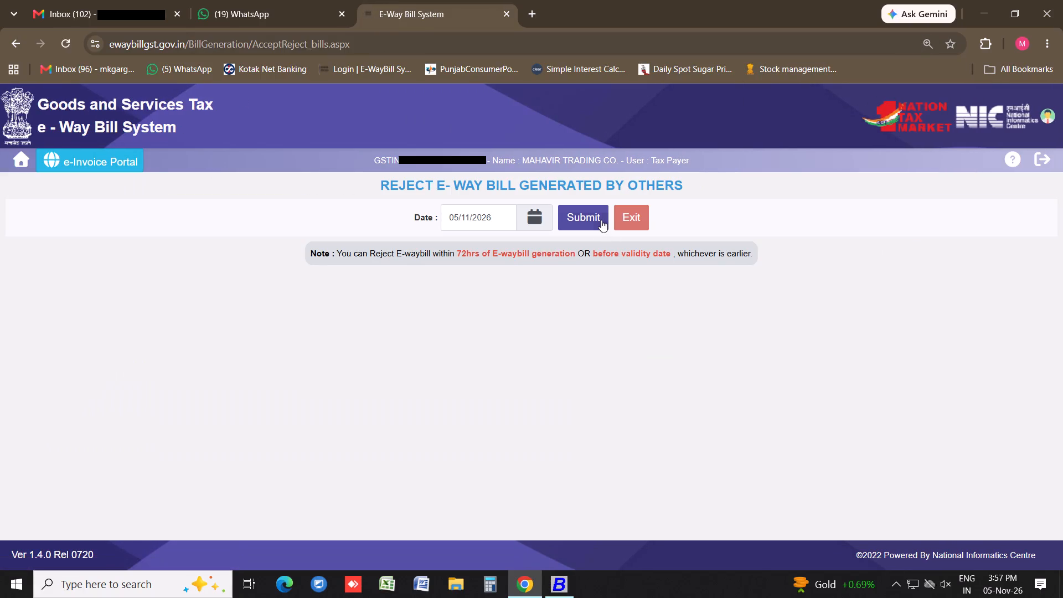
click(600, 219)
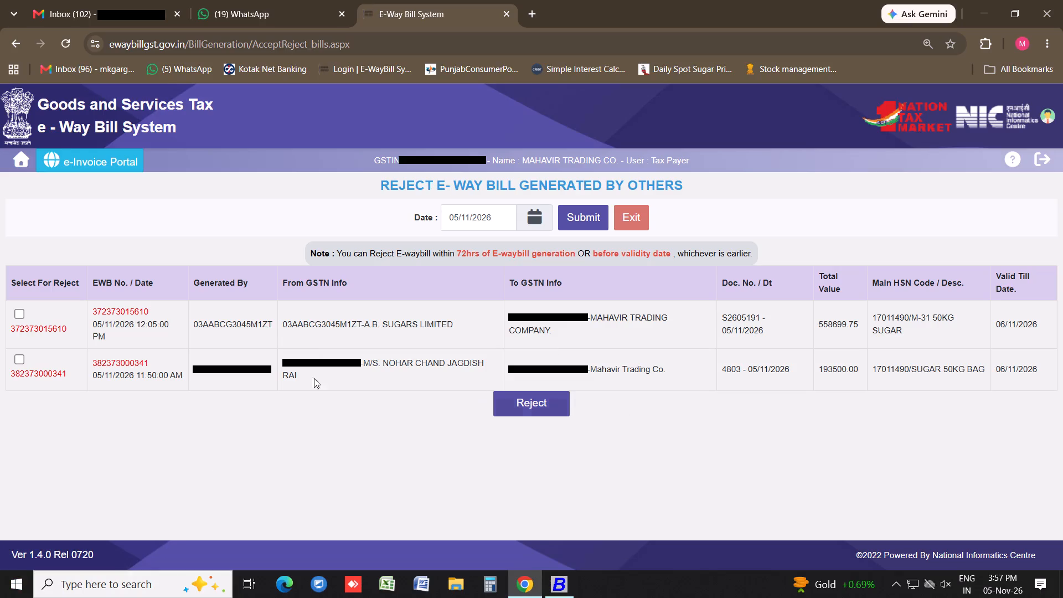
drag(92, 306, 170, 314)
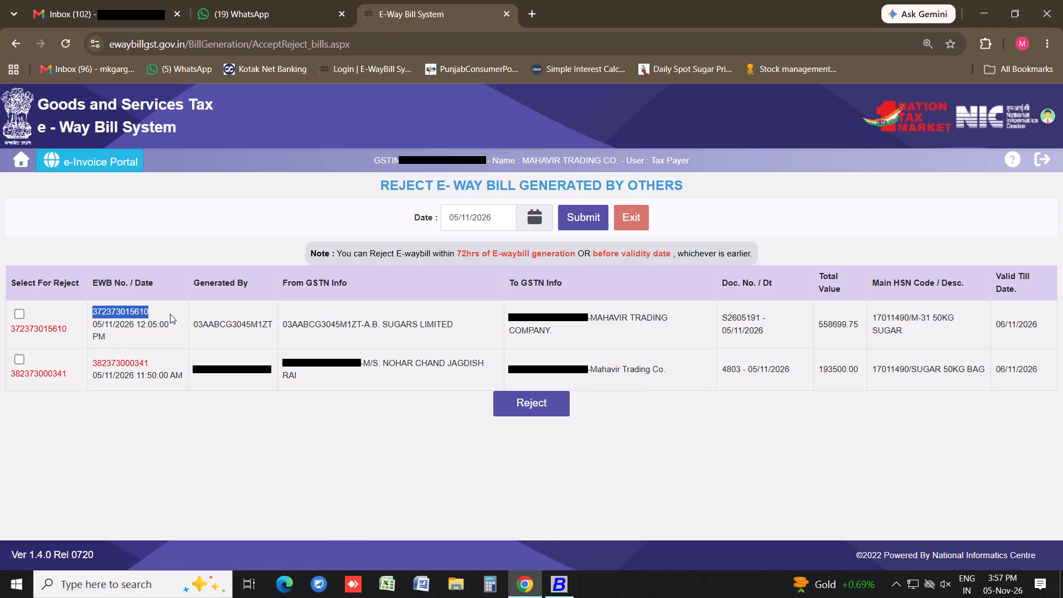
key(ctrl+c)
click(23, 159)
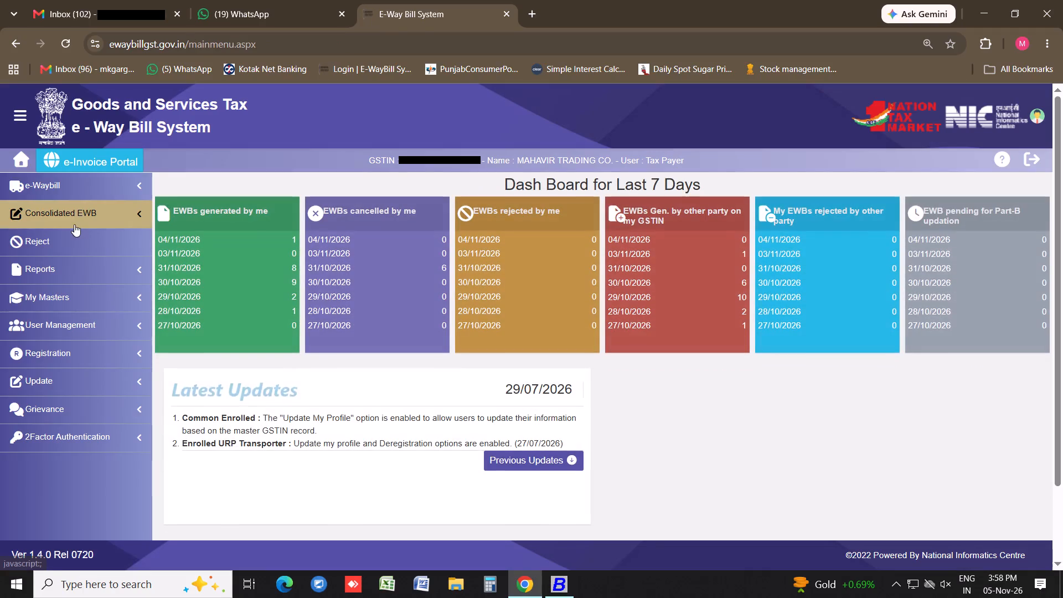
click(78, 197)
click(112, 446)
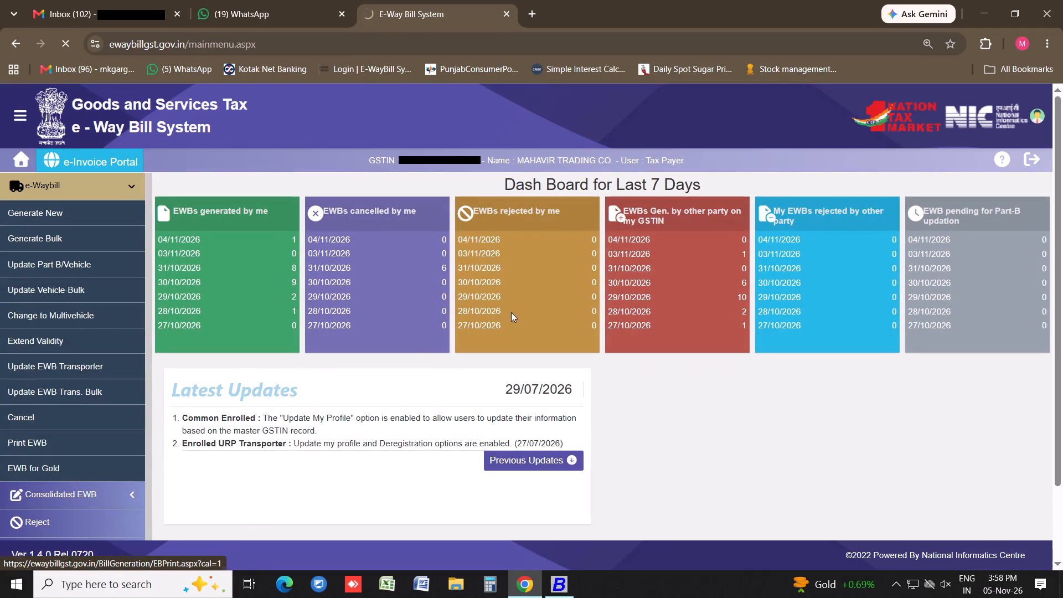
click(511, 209)
key(ctrl+c)
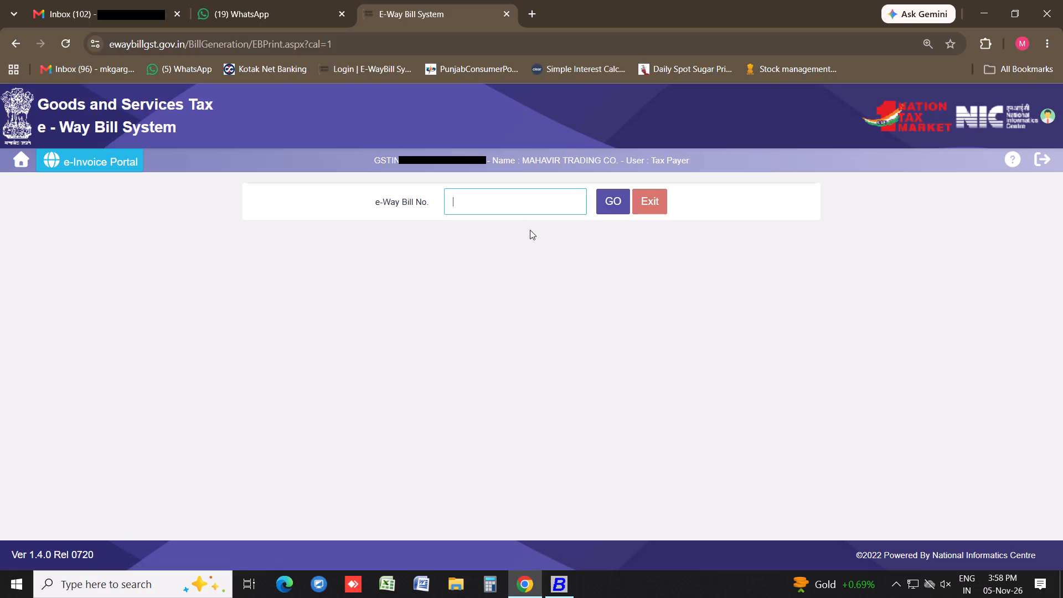
key(ctrl+v)
click(615, 203)
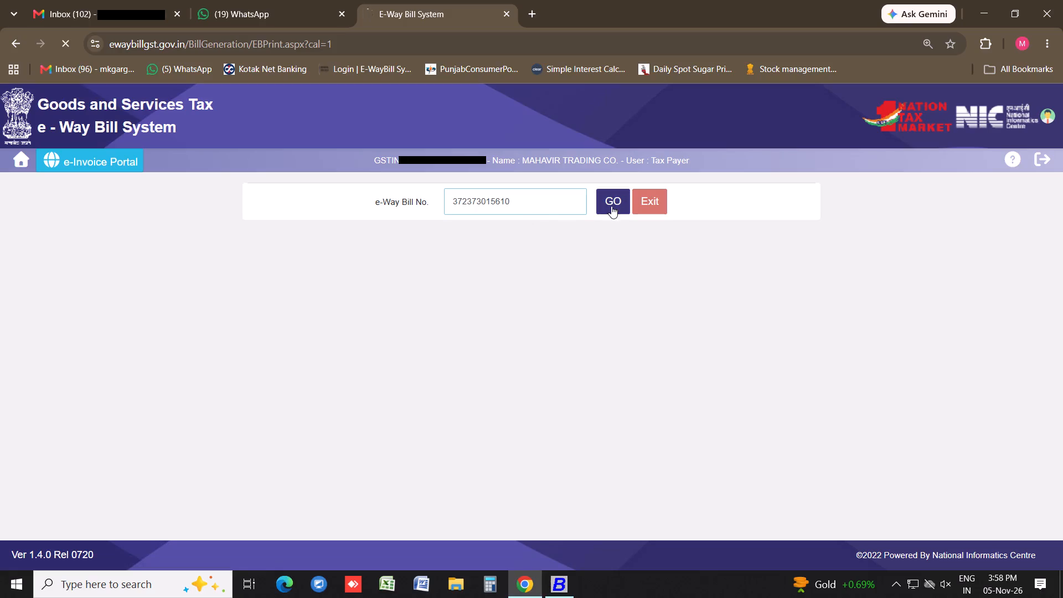
scroll(577, 375, down, 3)
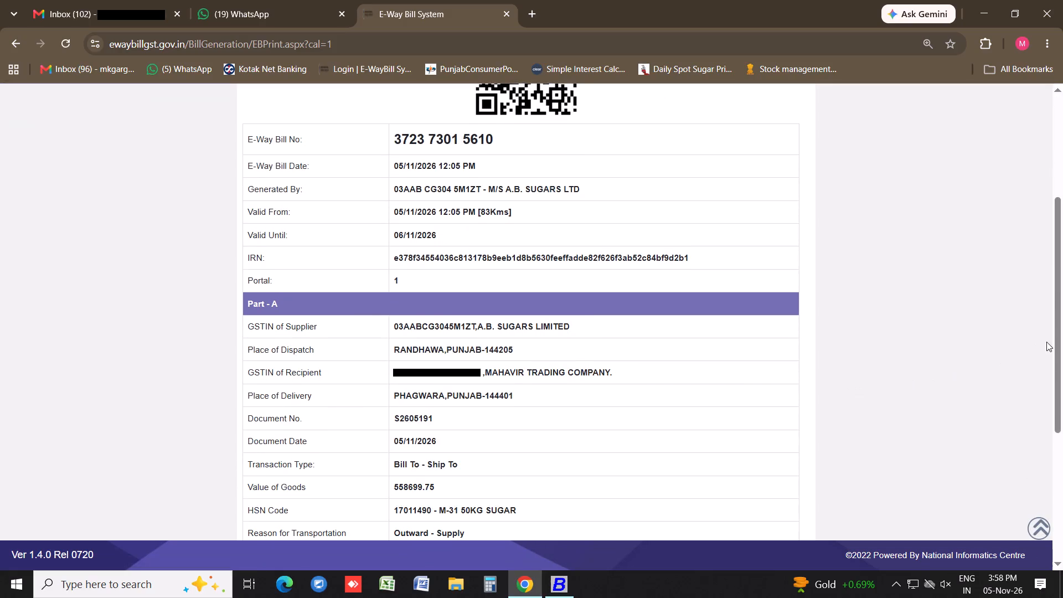
drag(1060, 352, 1056, 518)
click(525, 512)
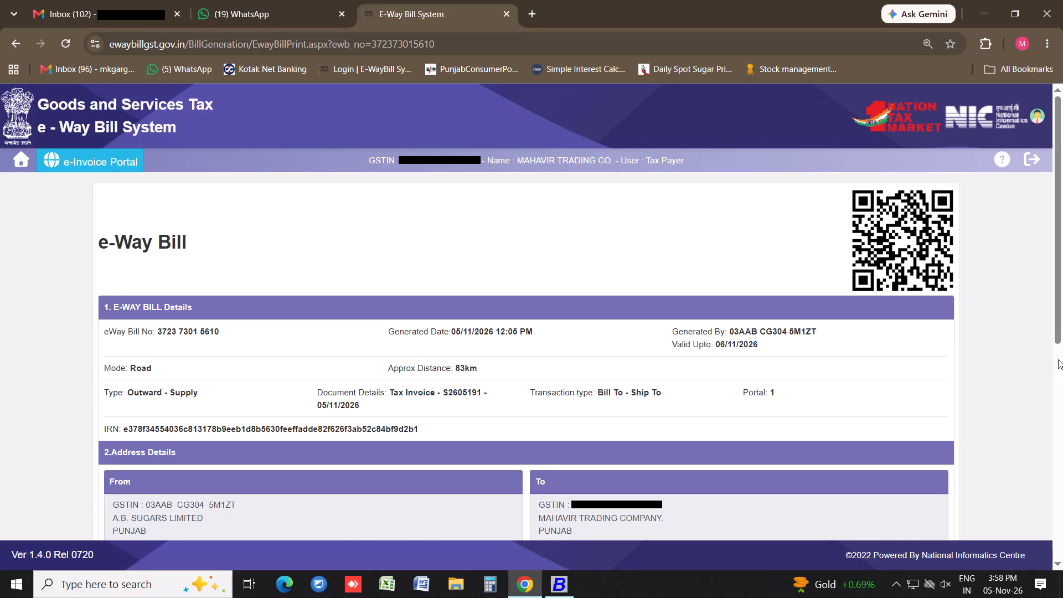
drag(1062, 328, 1062, 508)
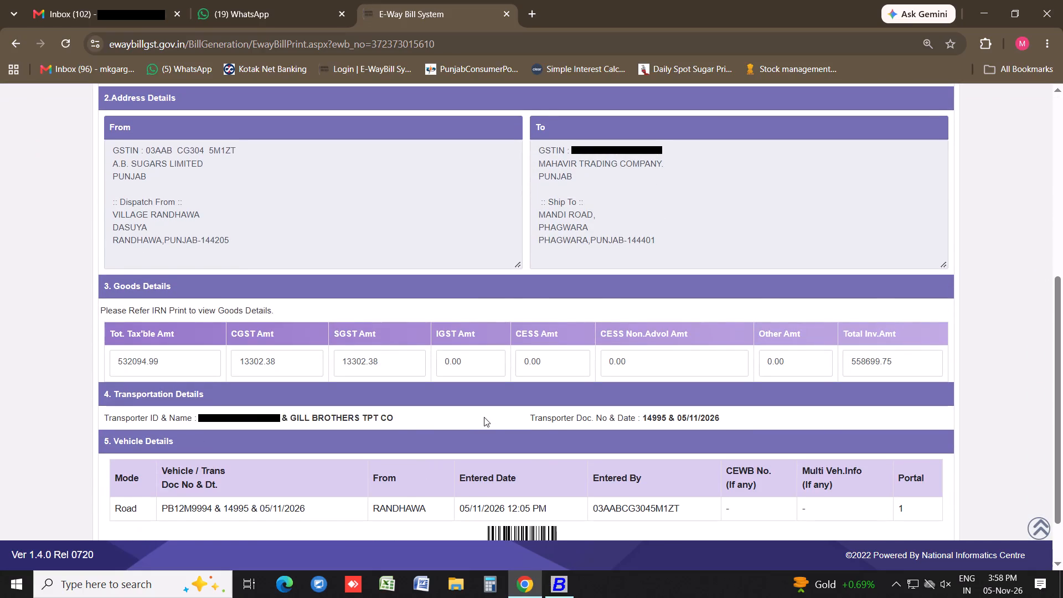
drag(1058, 407, 1055, 420)
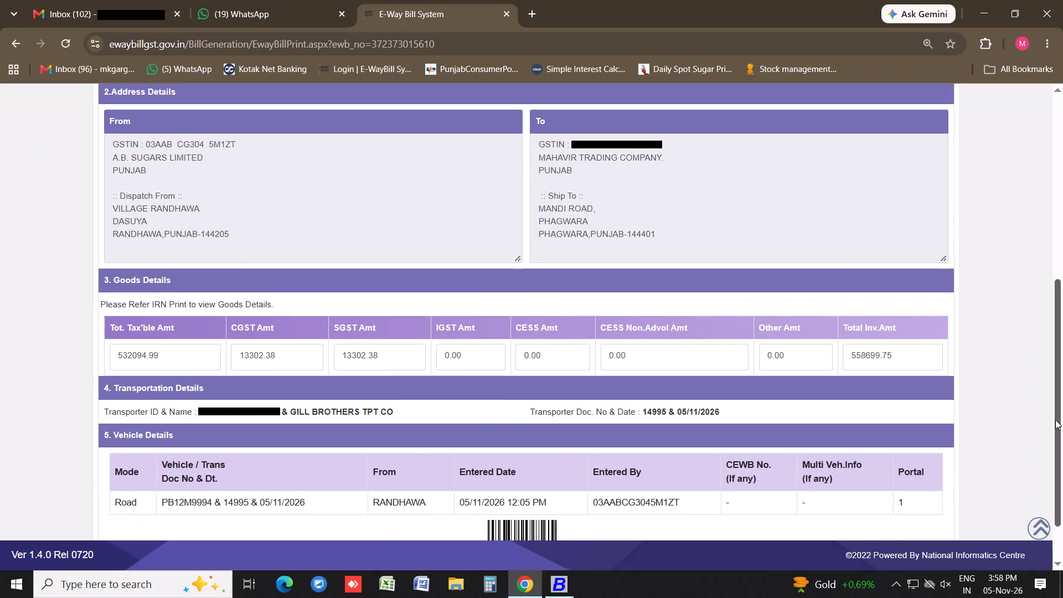
drag(1055, 420, 1039, 493)
click(508, 532)
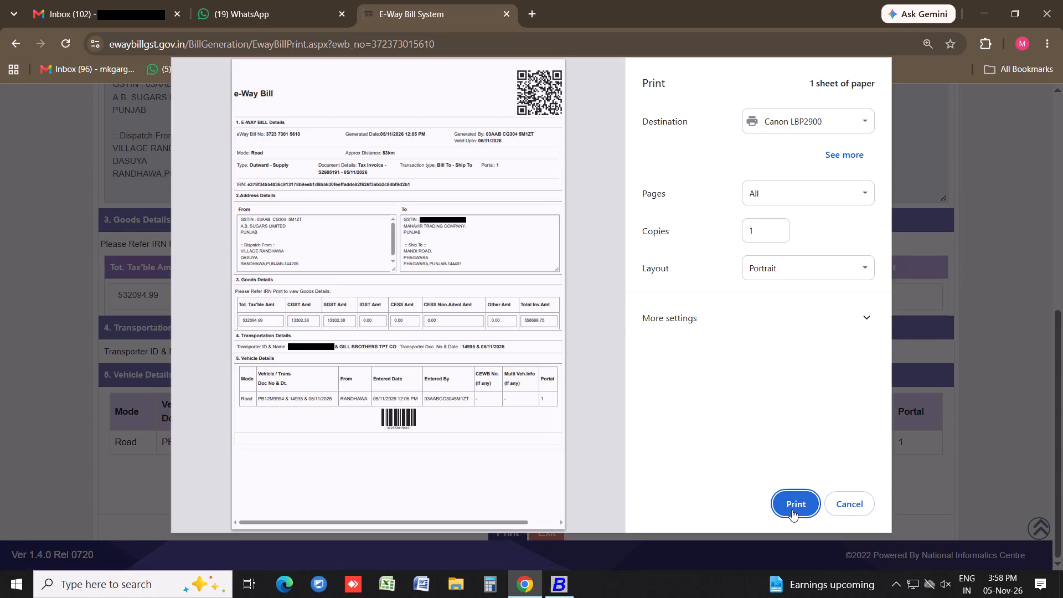
click(792, 509)
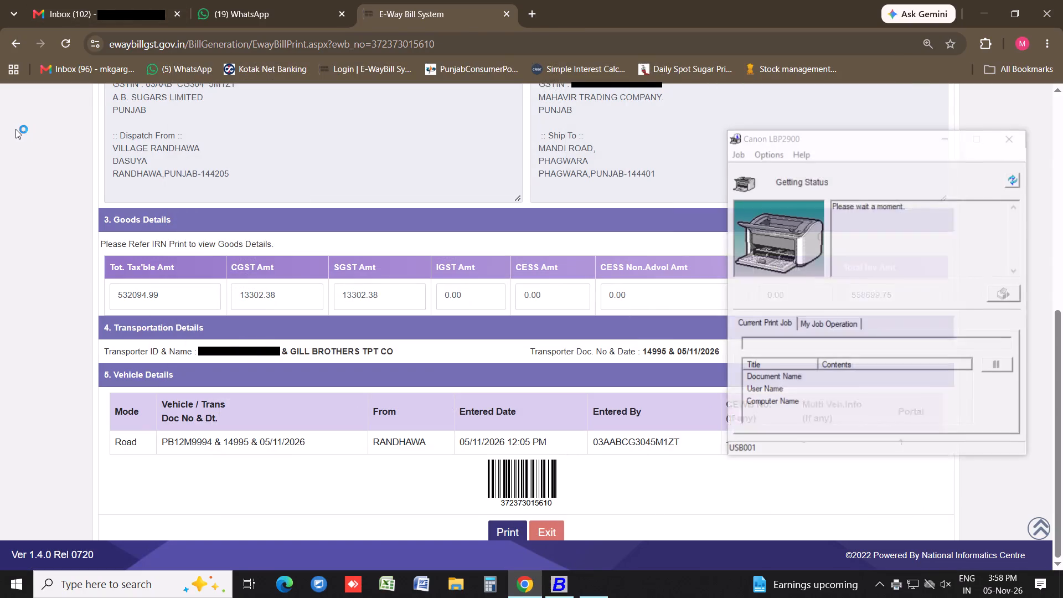
click(1003, 136)
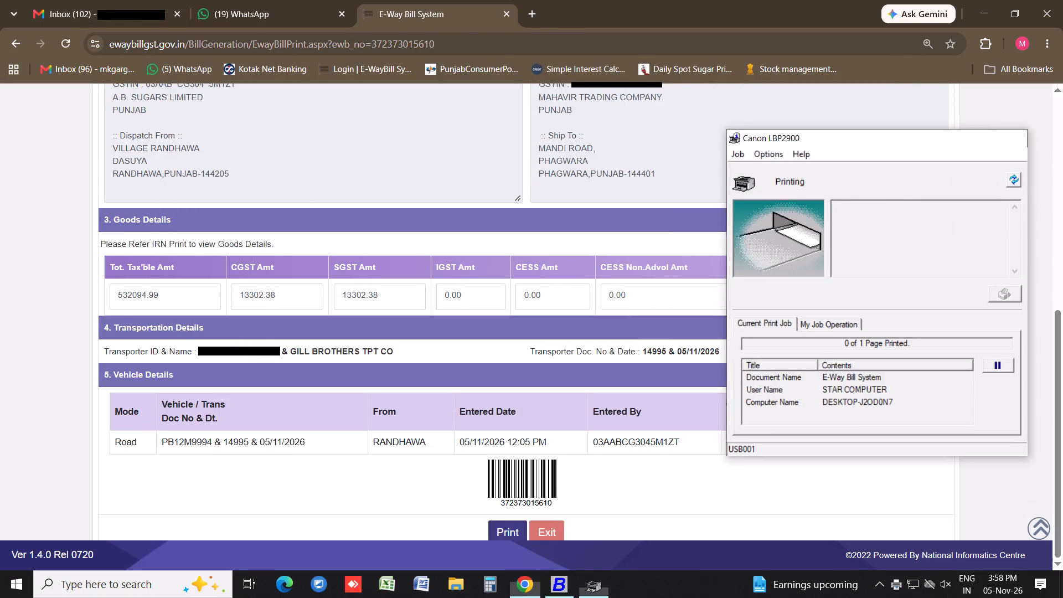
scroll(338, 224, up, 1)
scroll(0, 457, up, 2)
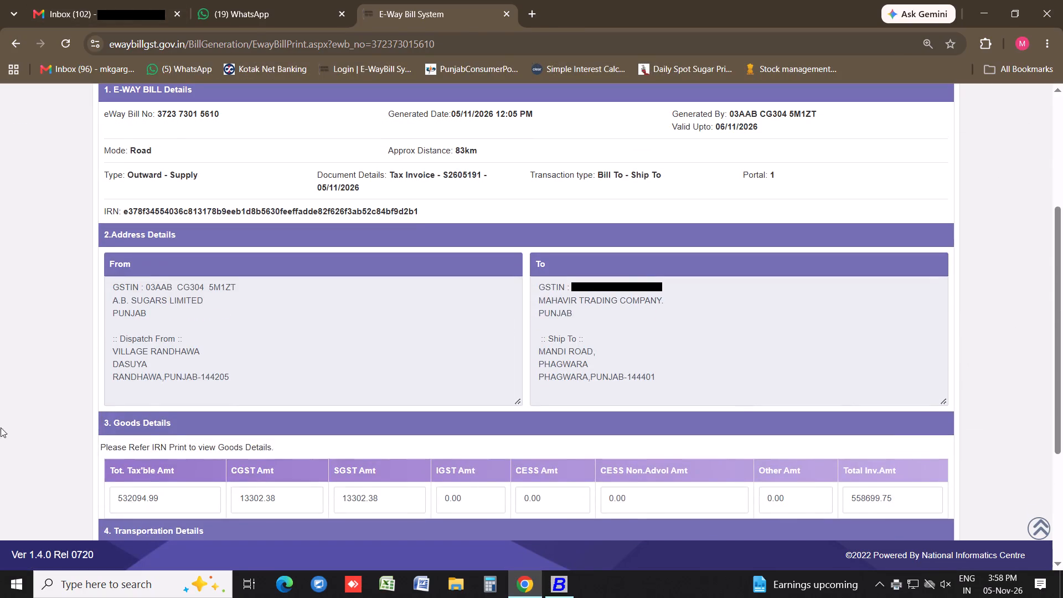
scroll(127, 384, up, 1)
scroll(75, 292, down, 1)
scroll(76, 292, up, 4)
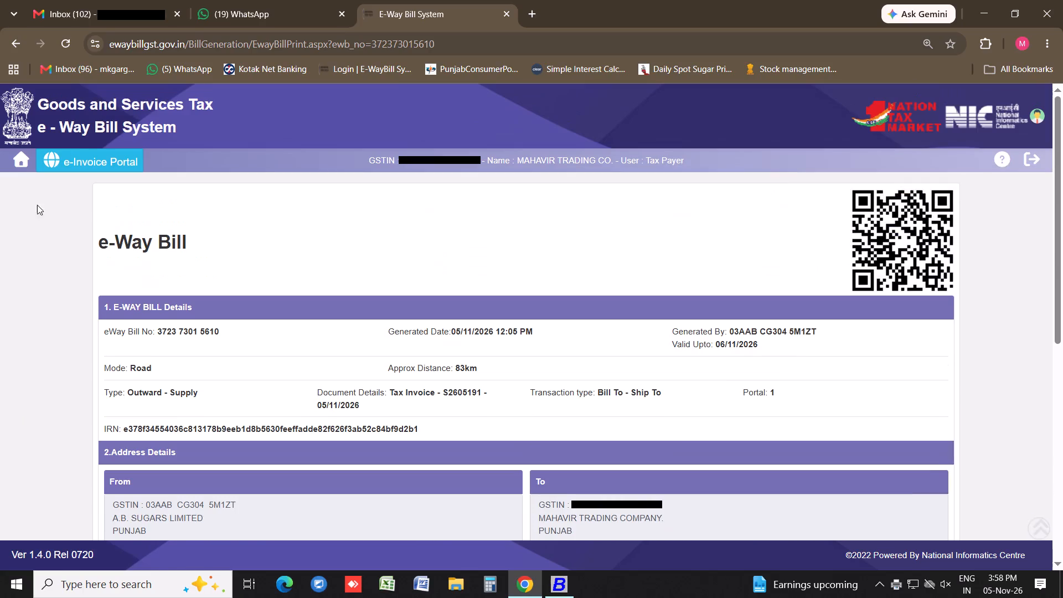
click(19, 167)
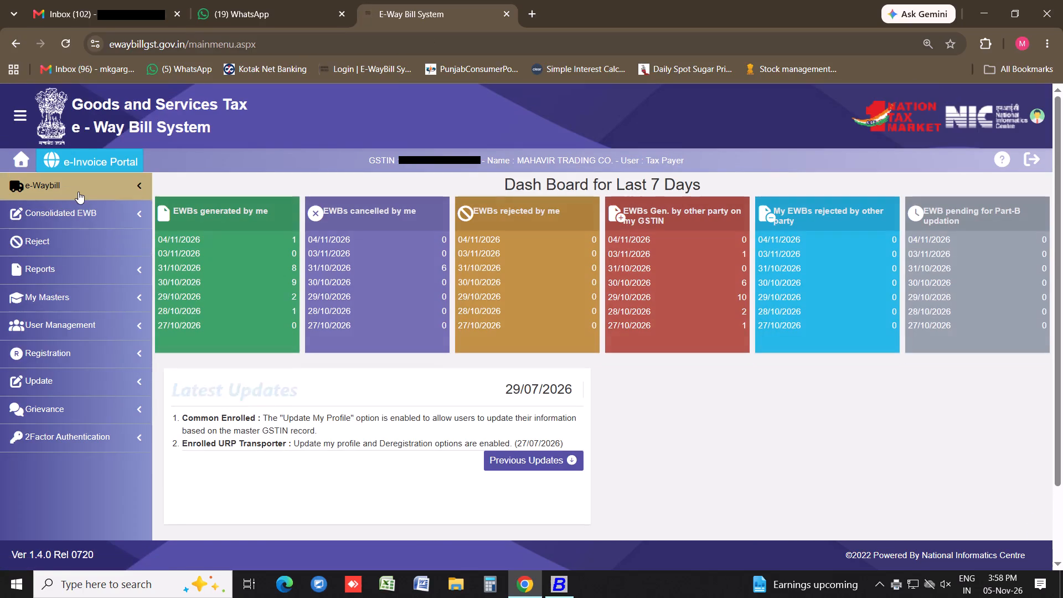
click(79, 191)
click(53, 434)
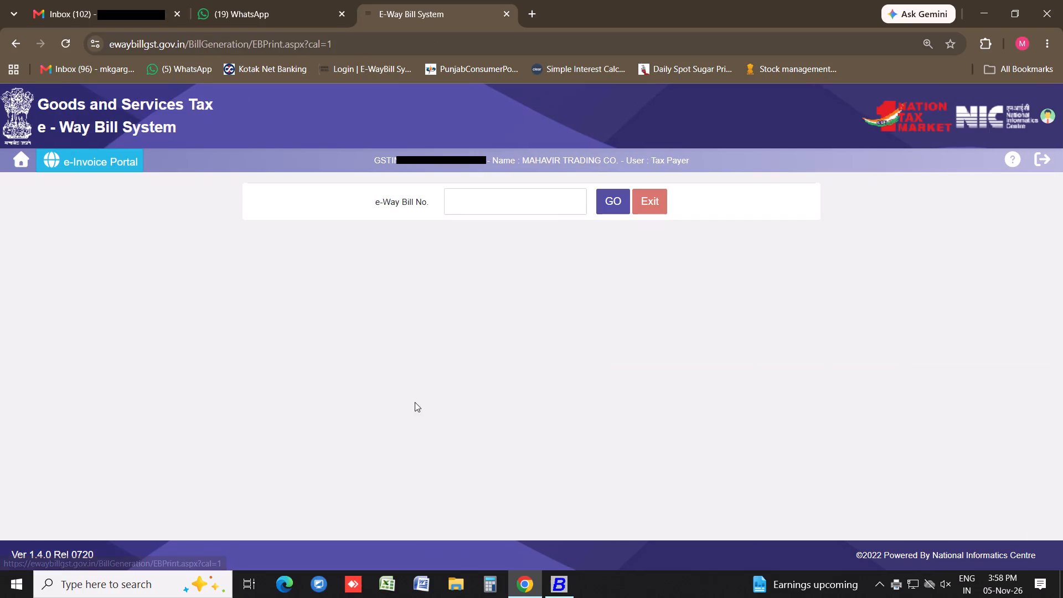
click(20, 160)
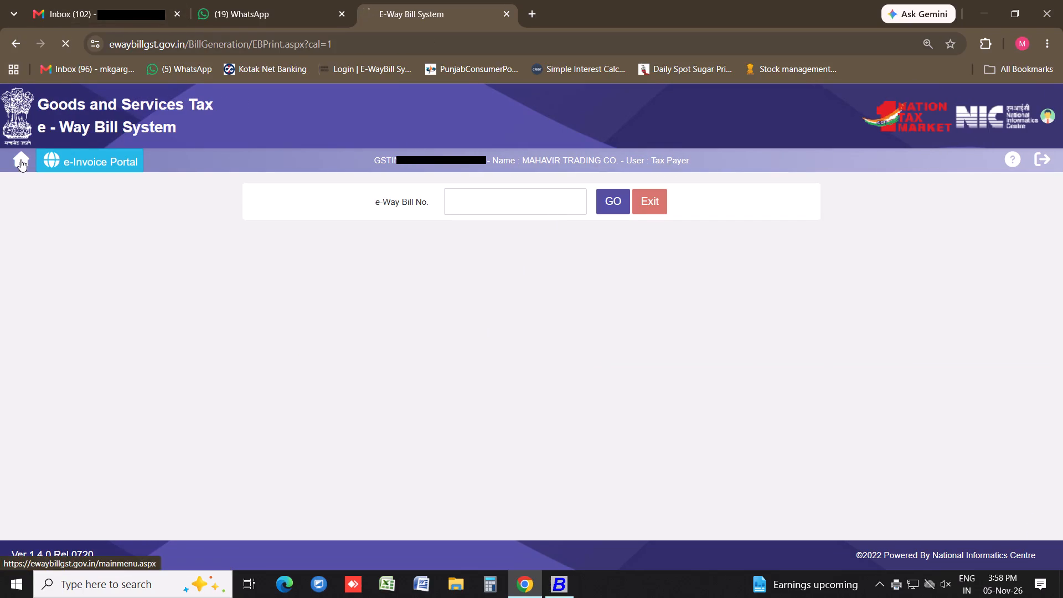
click(49, 245)
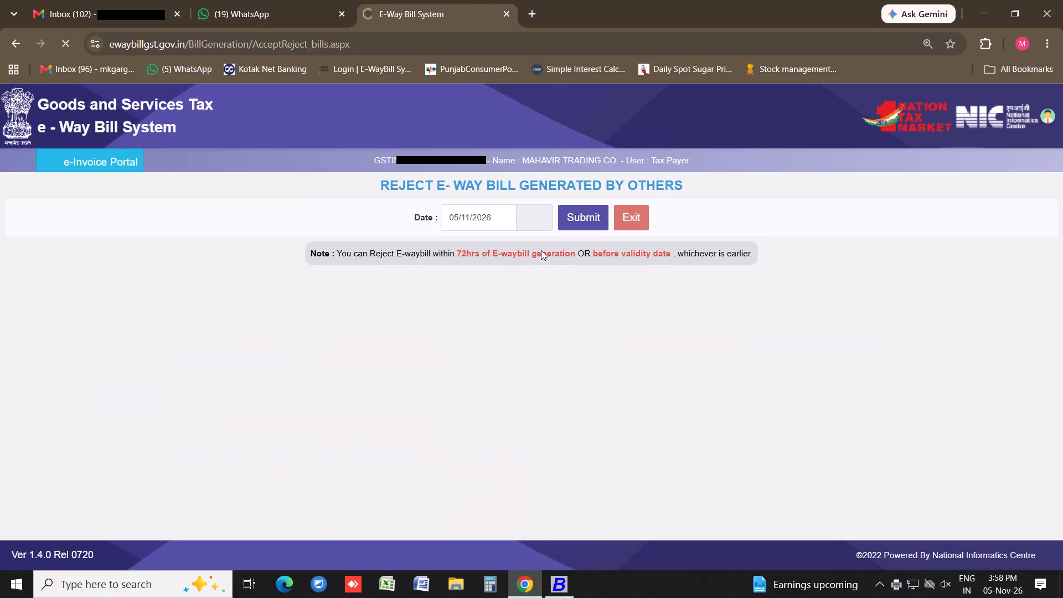
click(600, 221)
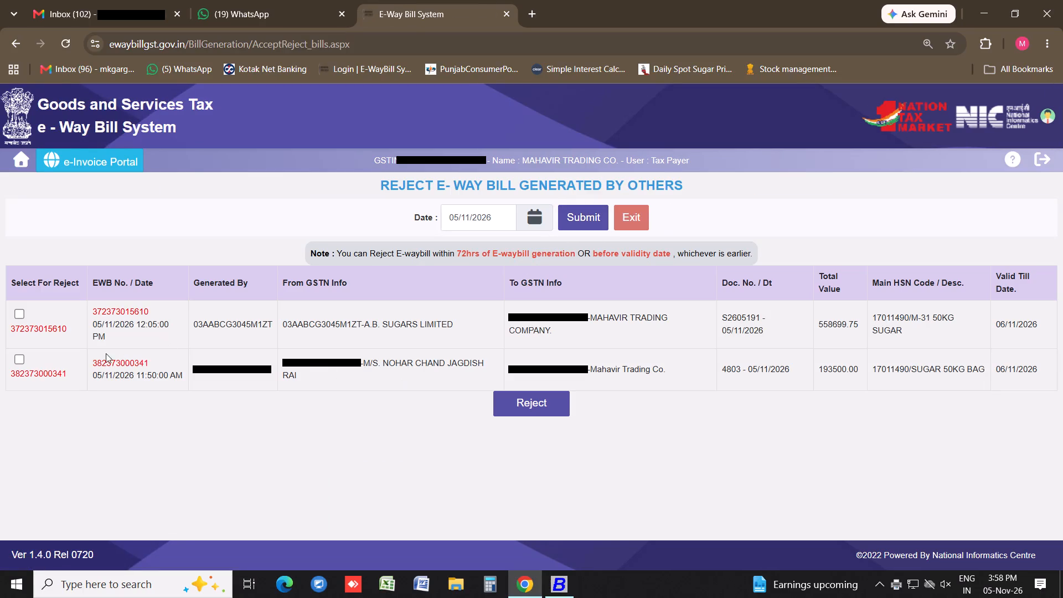
drag(94, 353, 169, 369)
key(ctrl+c)
drag(12, 144, 17, 156)
click(20, 163)
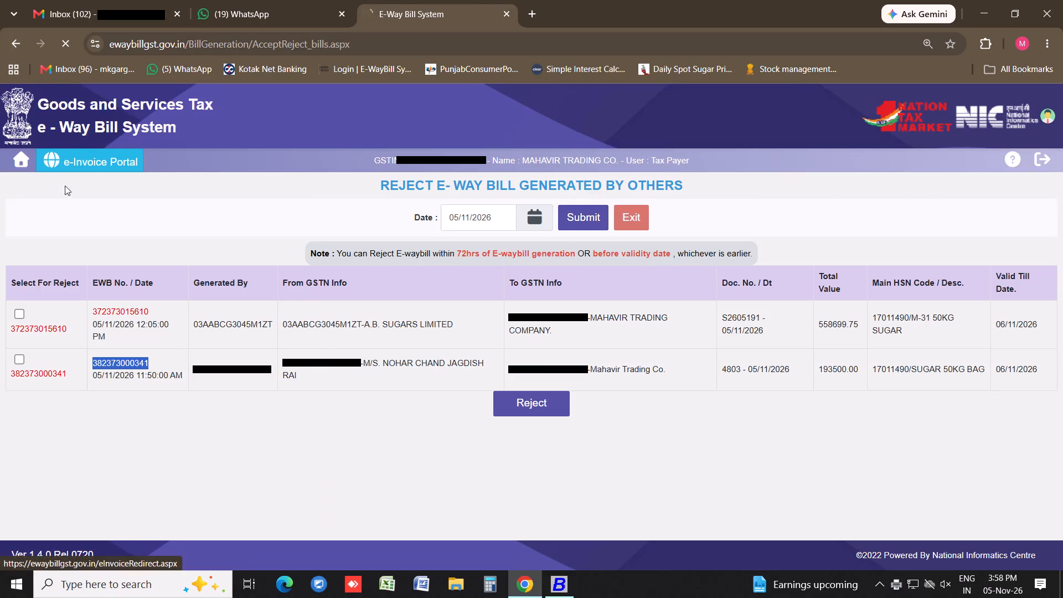
click(62, 195)
click(32, 433)
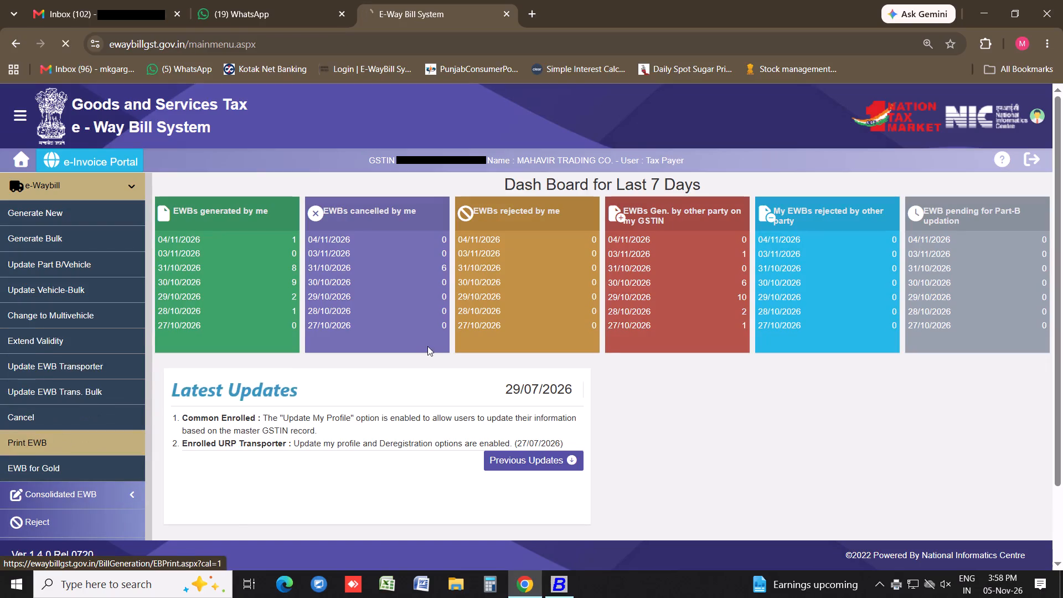
click(550, 186)
click(543, 196)
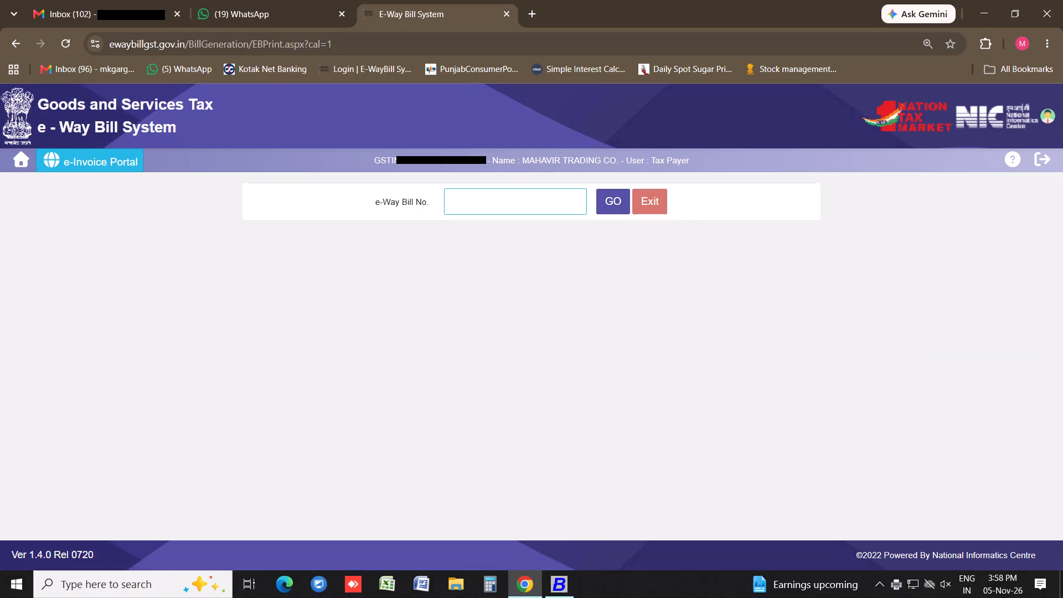
key(ctrl+v)
click(620, 204)
scroll(461, 370, down, 1)
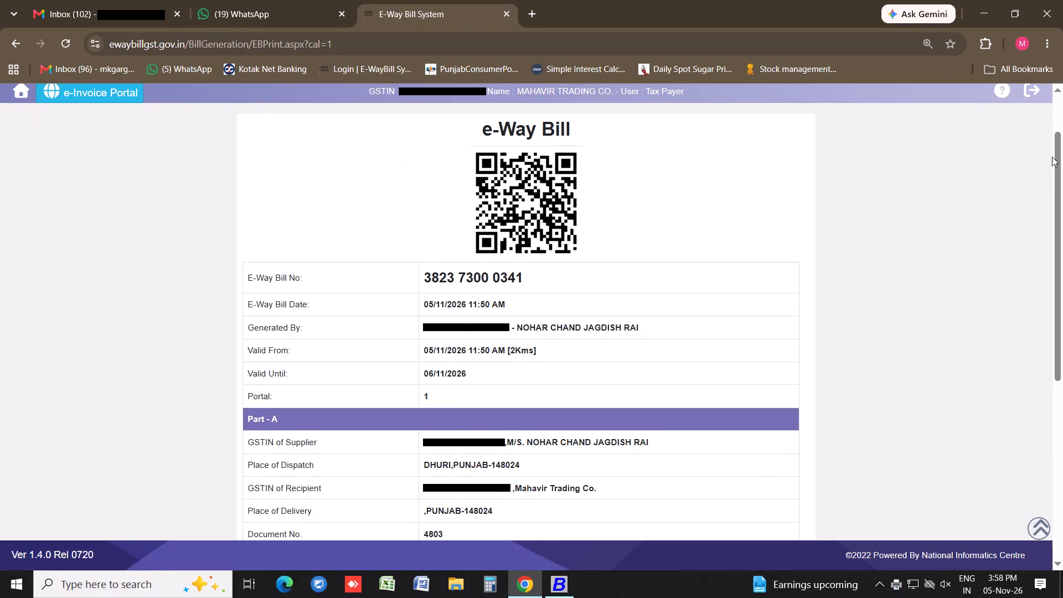
drag(1057, 178, 978, 435)
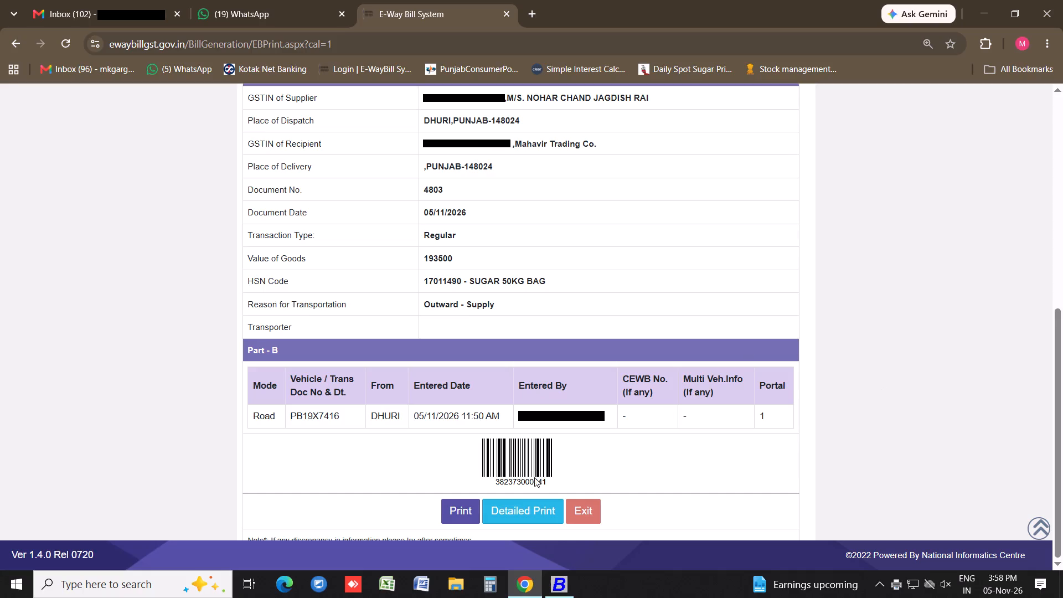
click(517, 506)
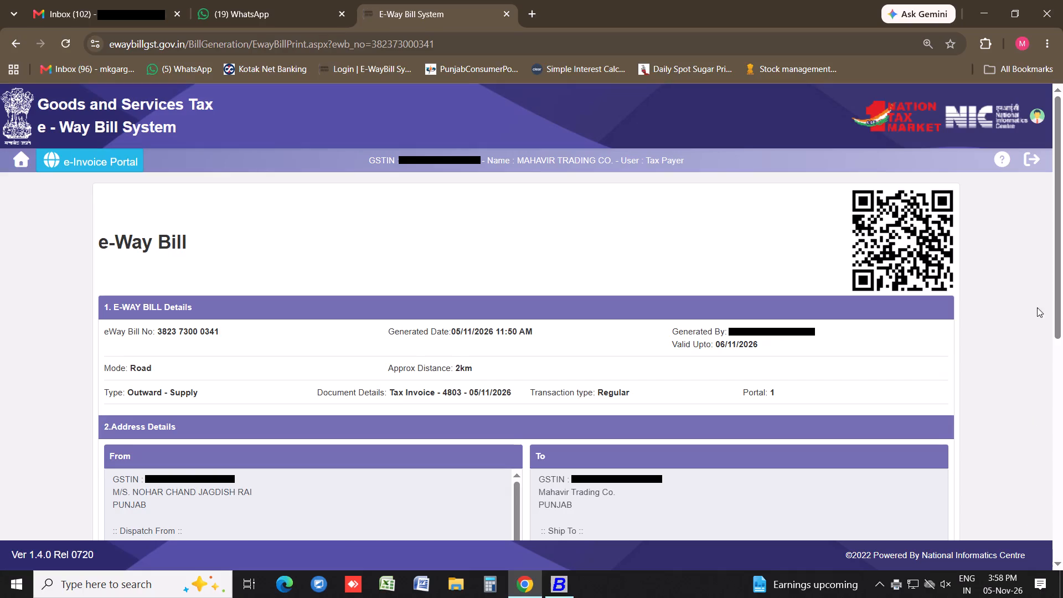
drag(1055, 311, 930, 508)
scroll(855, 299, down, 3)
scroll(855, 299, up, 1)
scroll(855, 299, down, 4)
scroll(607, 379, down, 1)
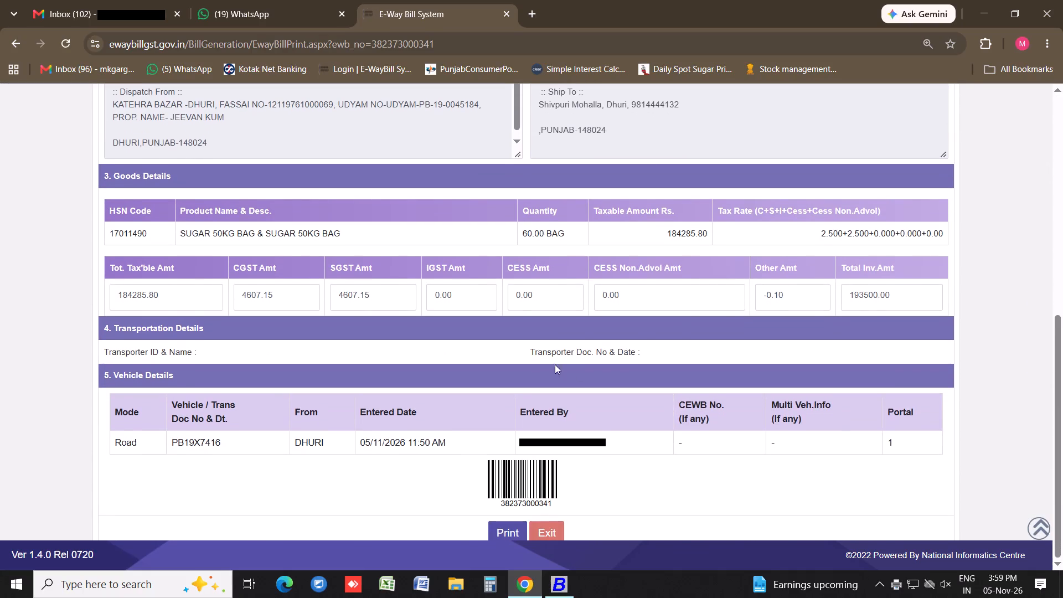
click(512, 529)
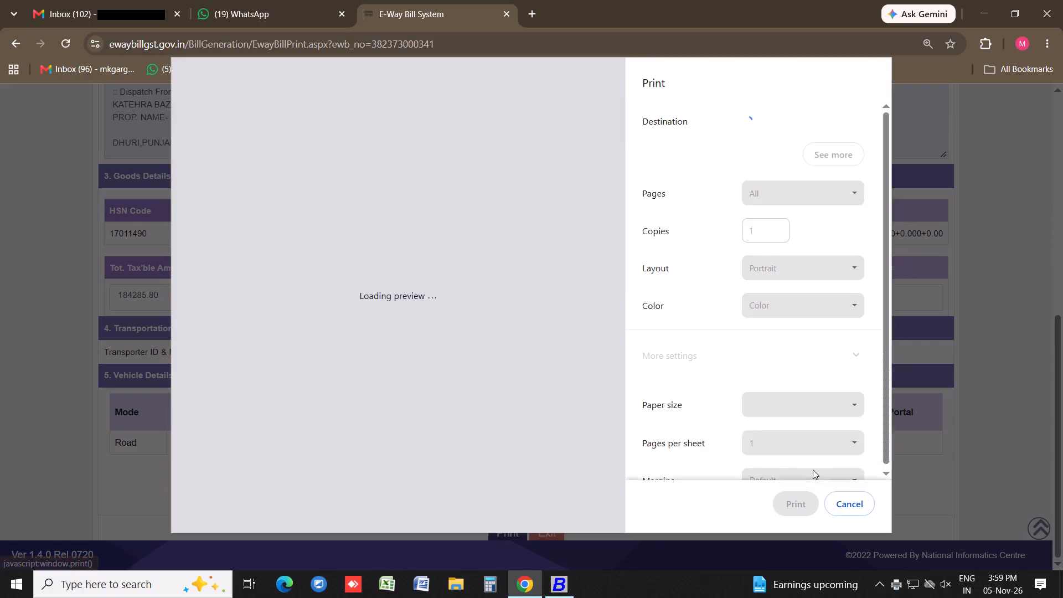
click(797, 499)
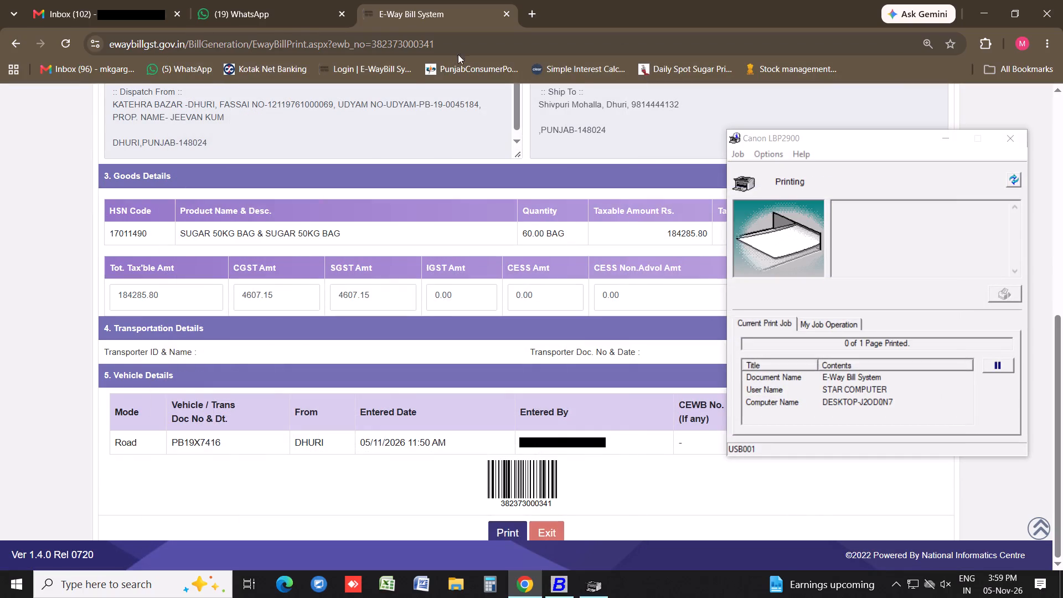
Switch to the Busy accounting software.
click(560, 592)
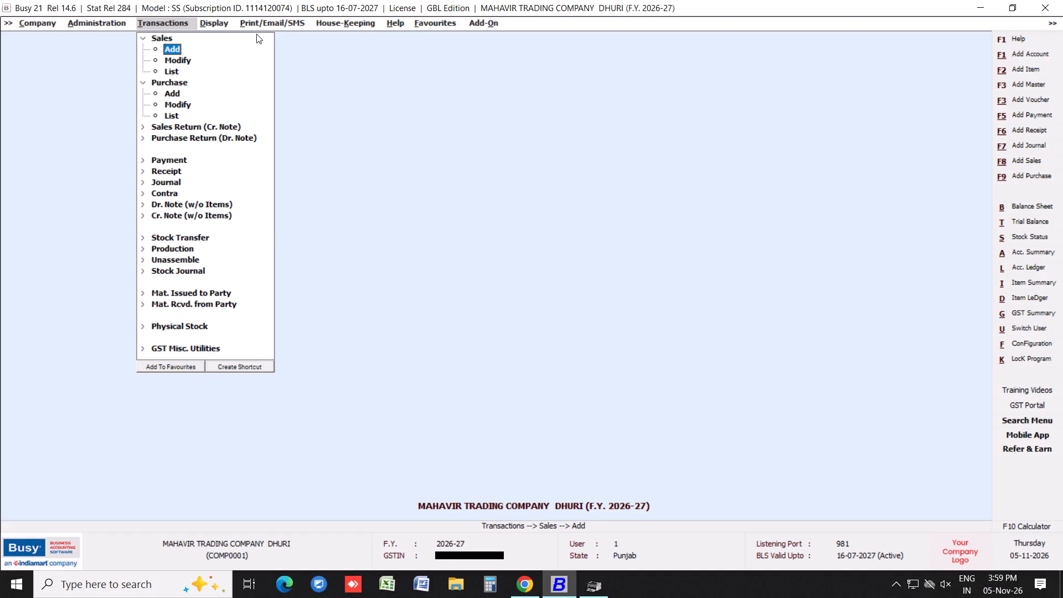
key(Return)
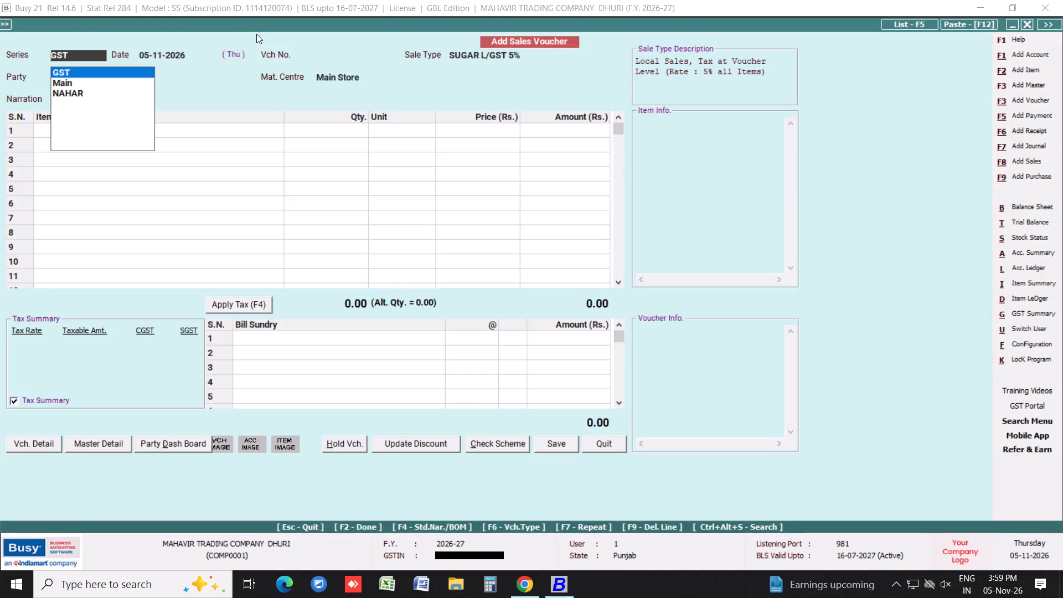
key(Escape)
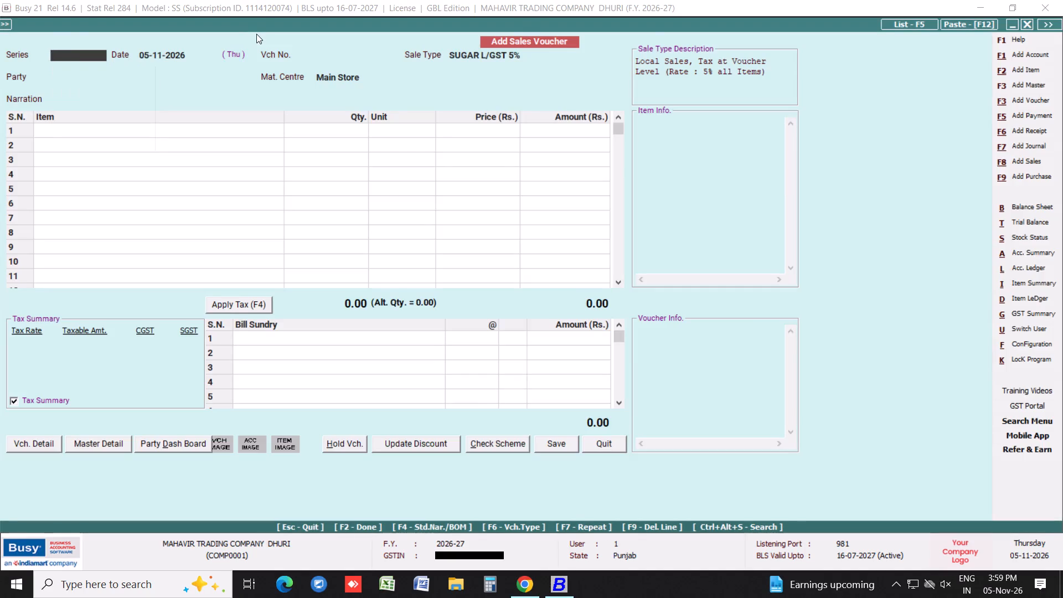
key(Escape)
Start a new purchase voucher in the GST series, dated 05-11-2026.
key(Down)
key(Down)
key(Down)
key(Down)
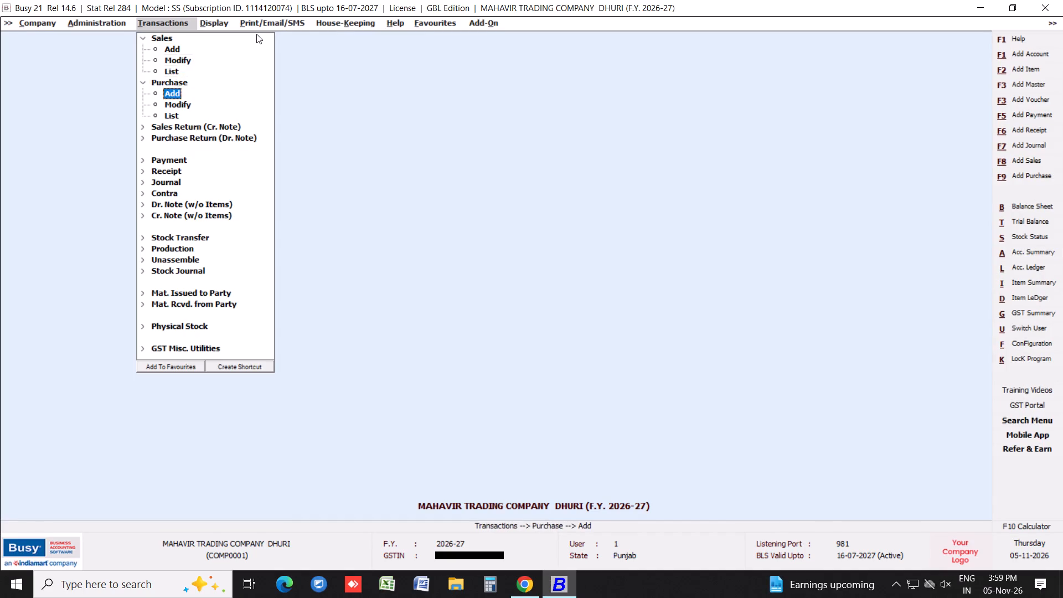
key(Return)
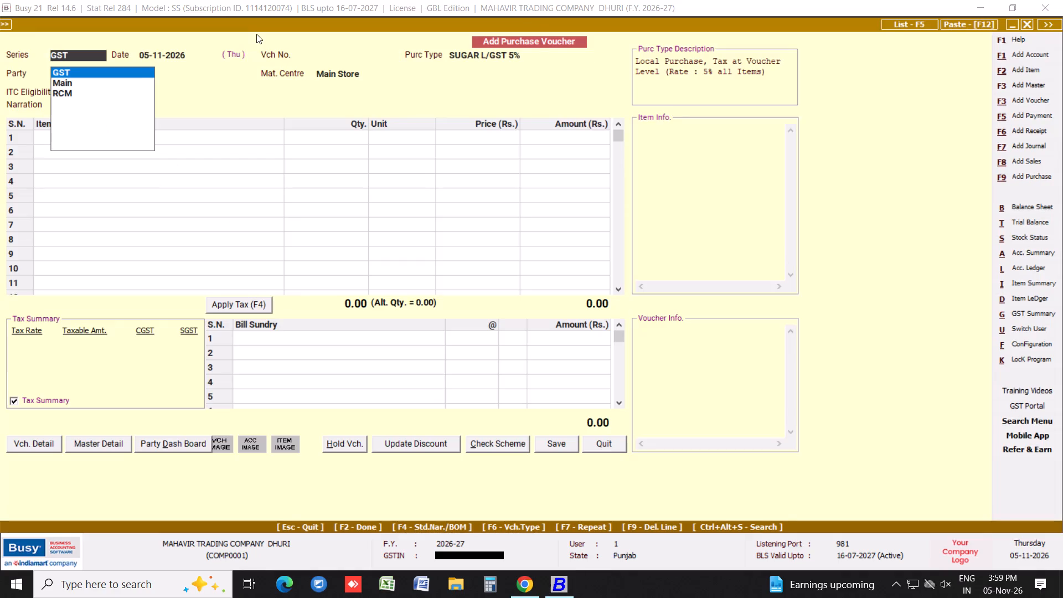
key(Return)
key(Tab)
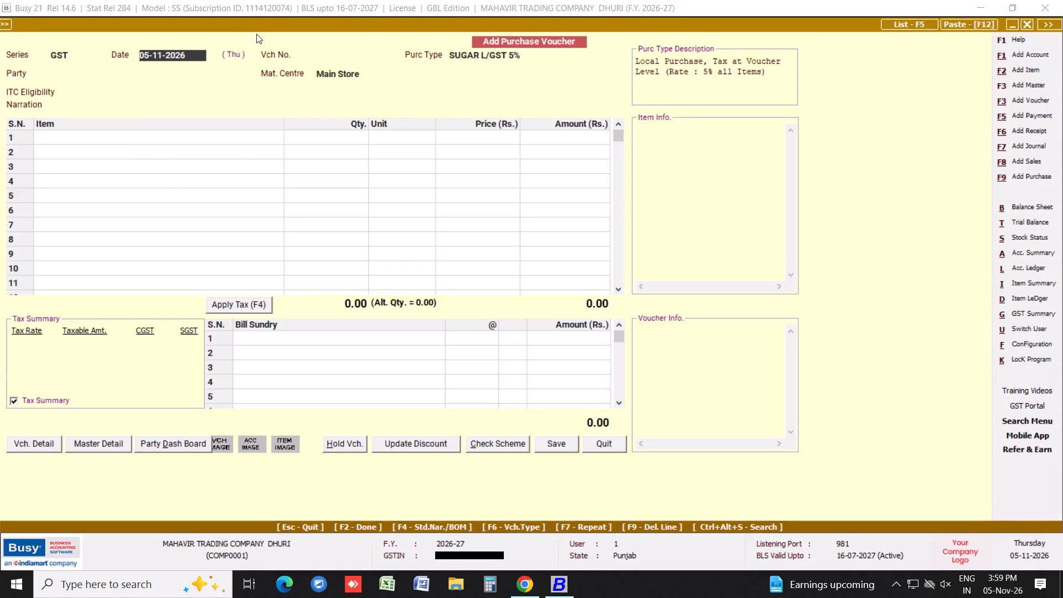
key(Return)
key(Tab)
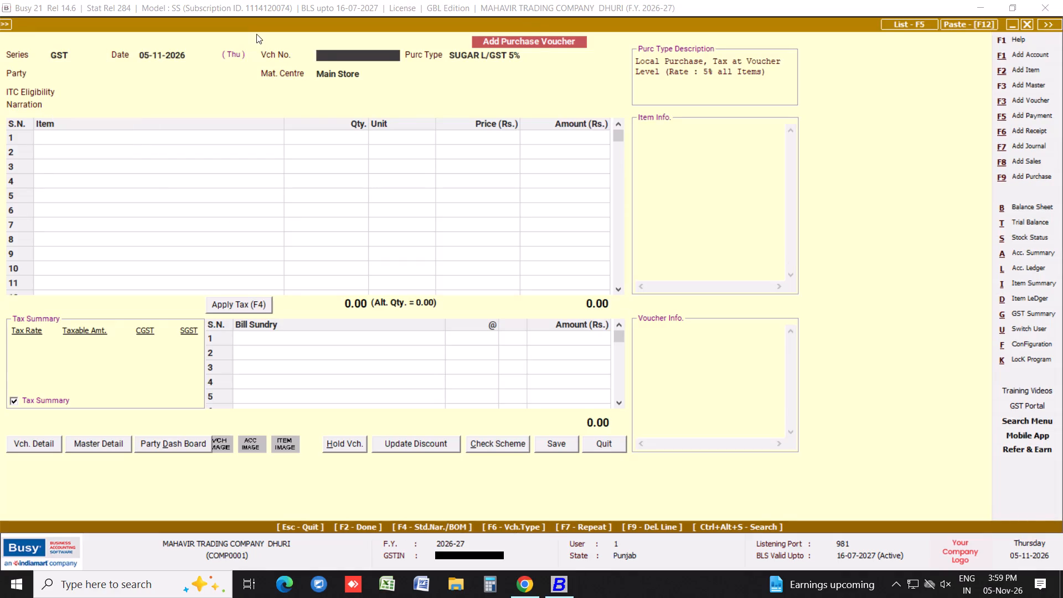
Enter voucher number 2605191 and accept SUGAR L/GST 5% as the purchase type.
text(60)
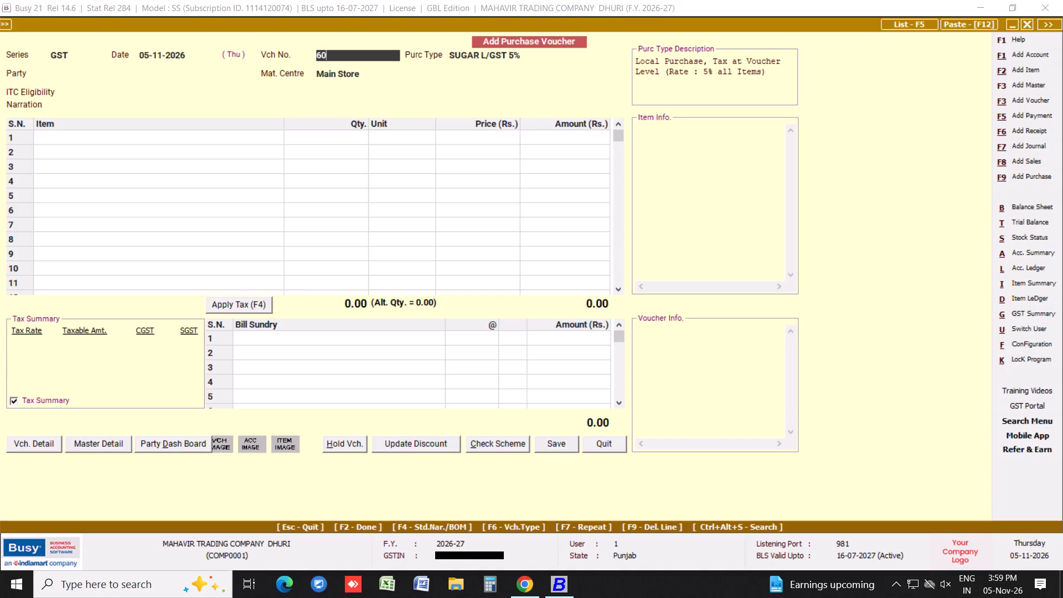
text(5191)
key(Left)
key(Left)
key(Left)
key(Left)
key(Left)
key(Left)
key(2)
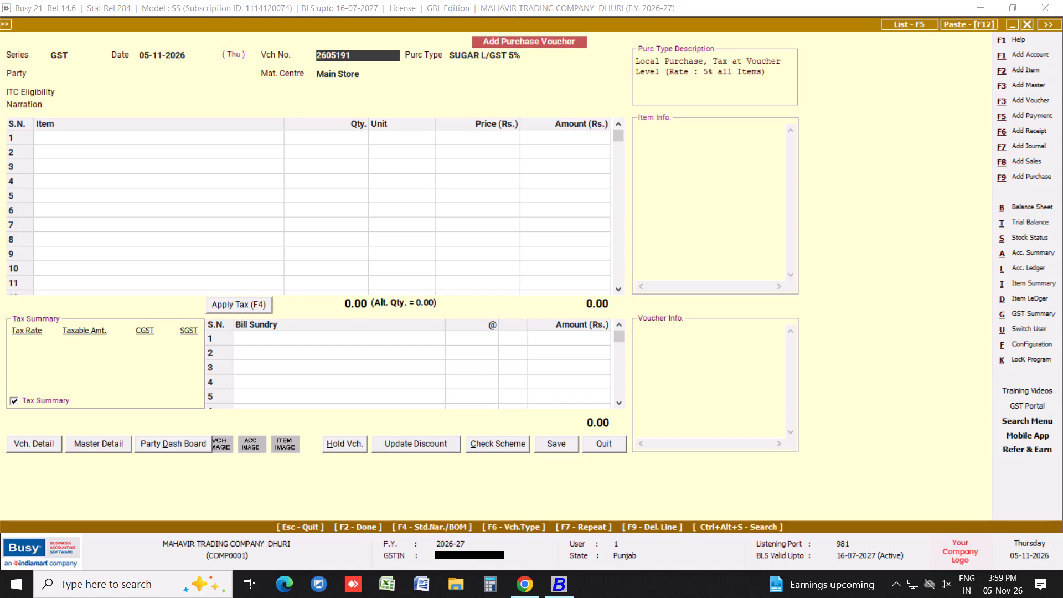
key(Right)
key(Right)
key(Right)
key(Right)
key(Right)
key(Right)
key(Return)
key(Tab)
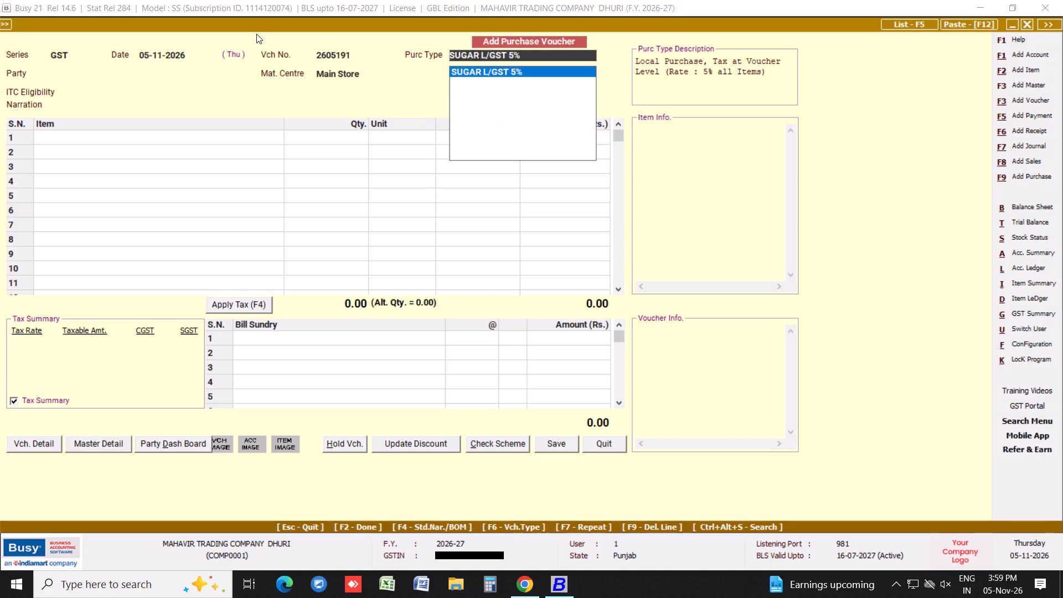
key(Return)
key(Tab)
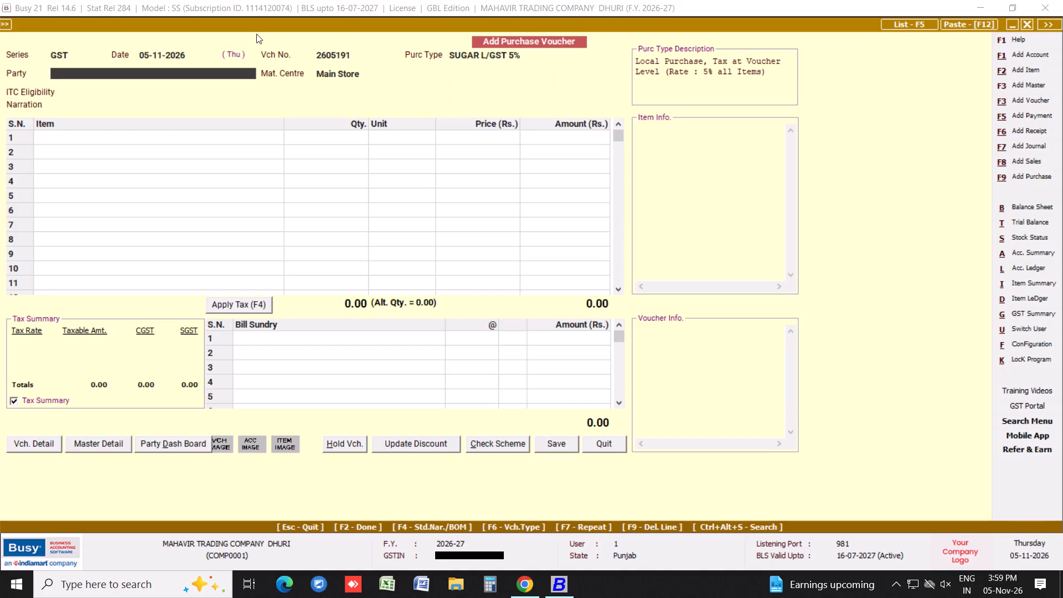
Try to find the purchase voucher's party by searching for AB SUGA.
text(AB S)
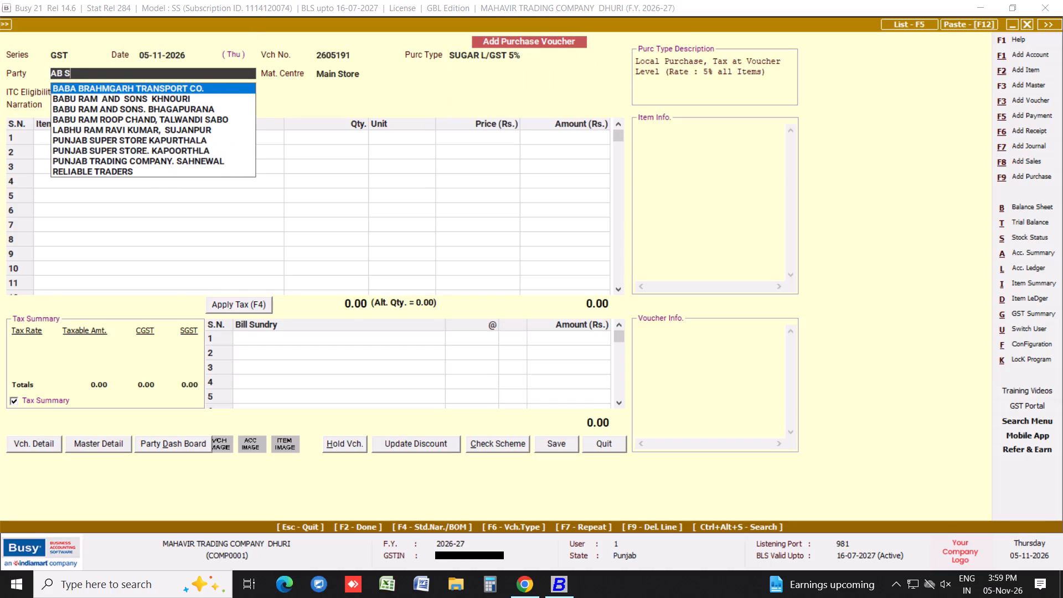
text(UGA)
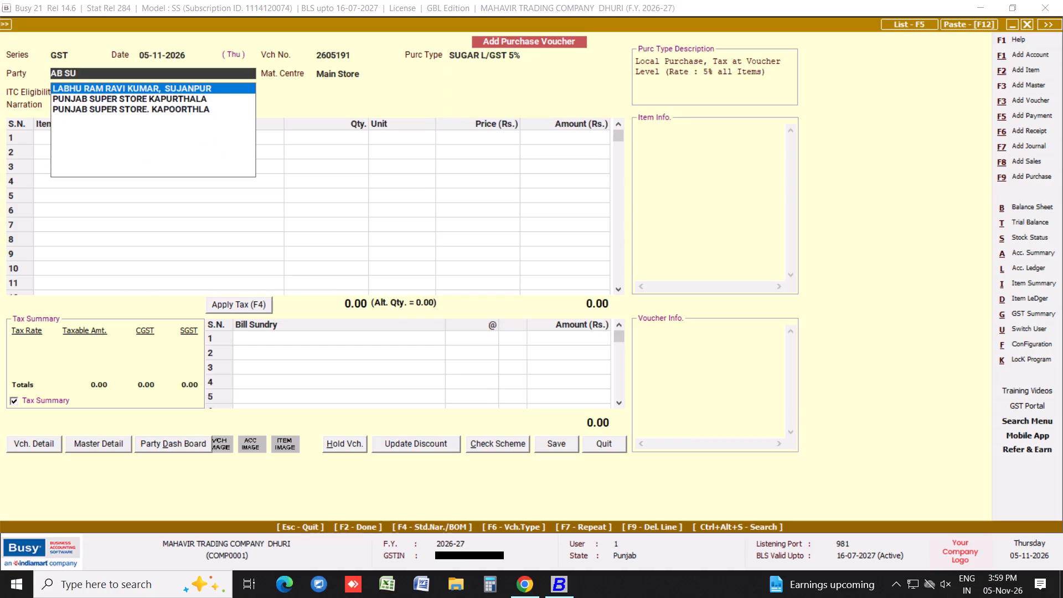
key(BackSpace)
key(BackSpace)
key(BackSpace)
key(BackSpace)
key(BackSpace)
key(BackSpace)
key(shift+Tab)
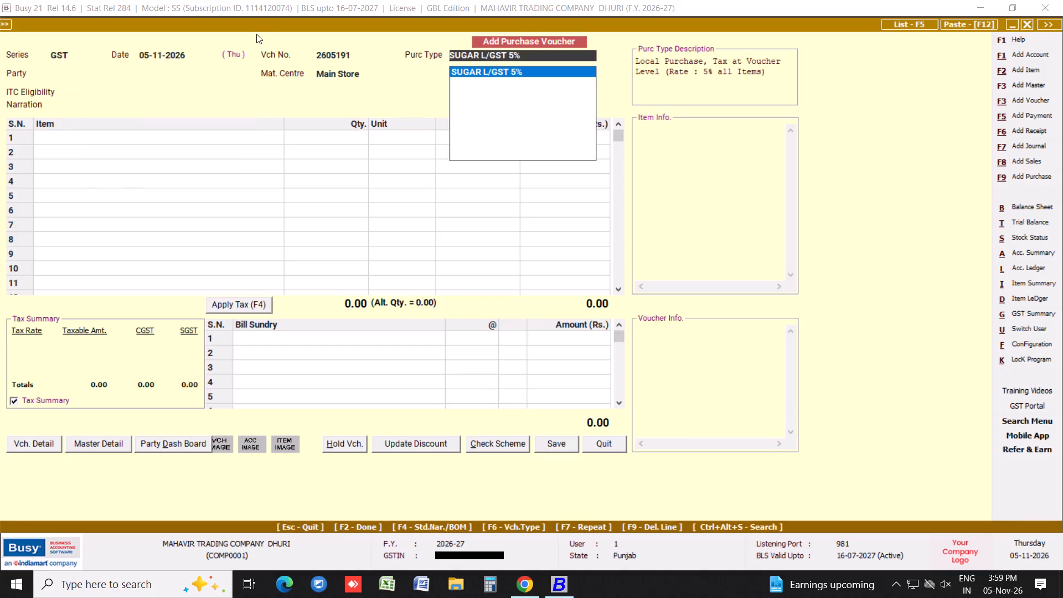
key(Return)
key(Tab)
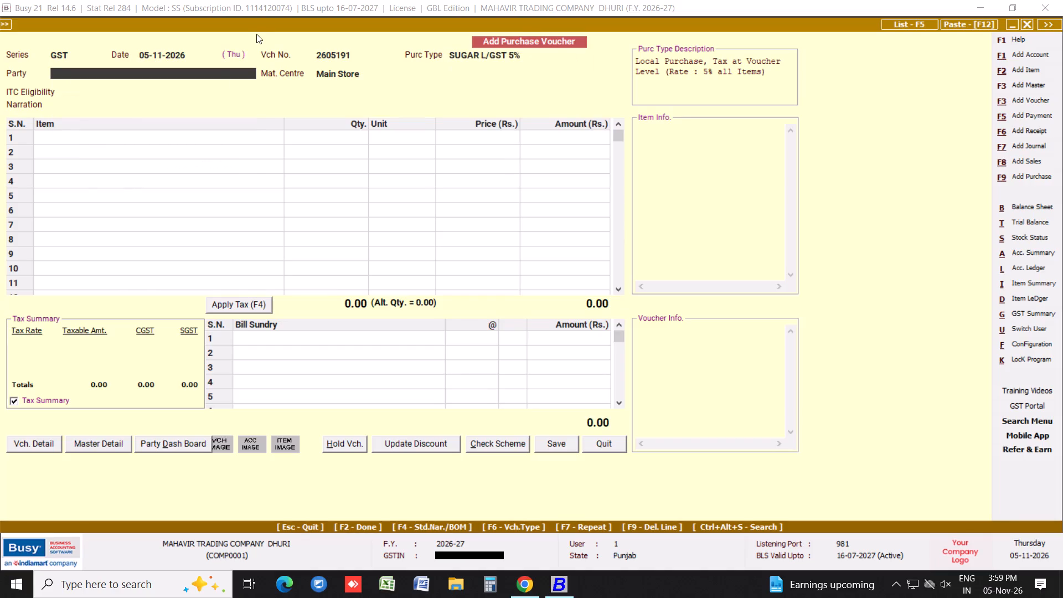
Find the party with DASUY, choose A. B. SUGARS LTD. DASUYA, and accept Main Store and Input Goods/Services with no narration.
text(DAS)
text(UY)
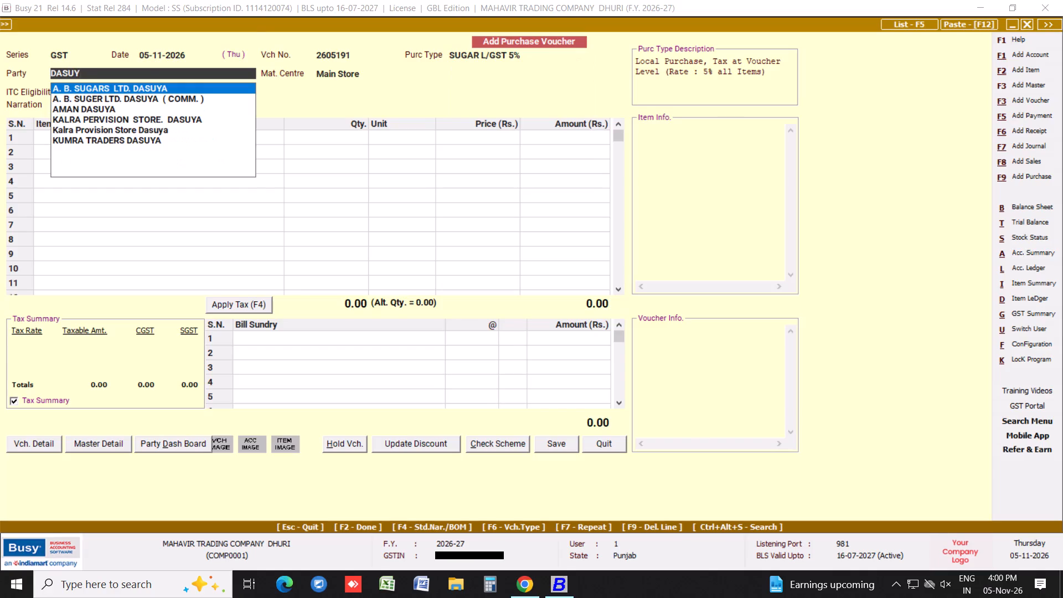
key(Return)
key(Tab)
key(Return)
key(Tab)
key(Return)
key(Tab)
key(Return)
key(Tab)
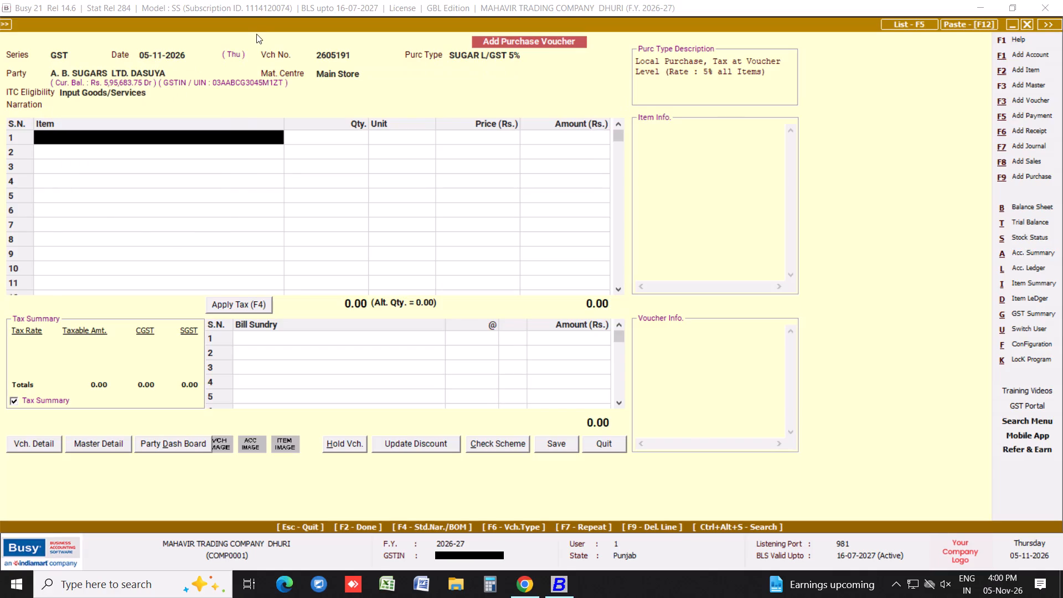
Add 95 QTL of CRYSTAL SUGAR at Rs. 5,601 as the first item and apply the tax.
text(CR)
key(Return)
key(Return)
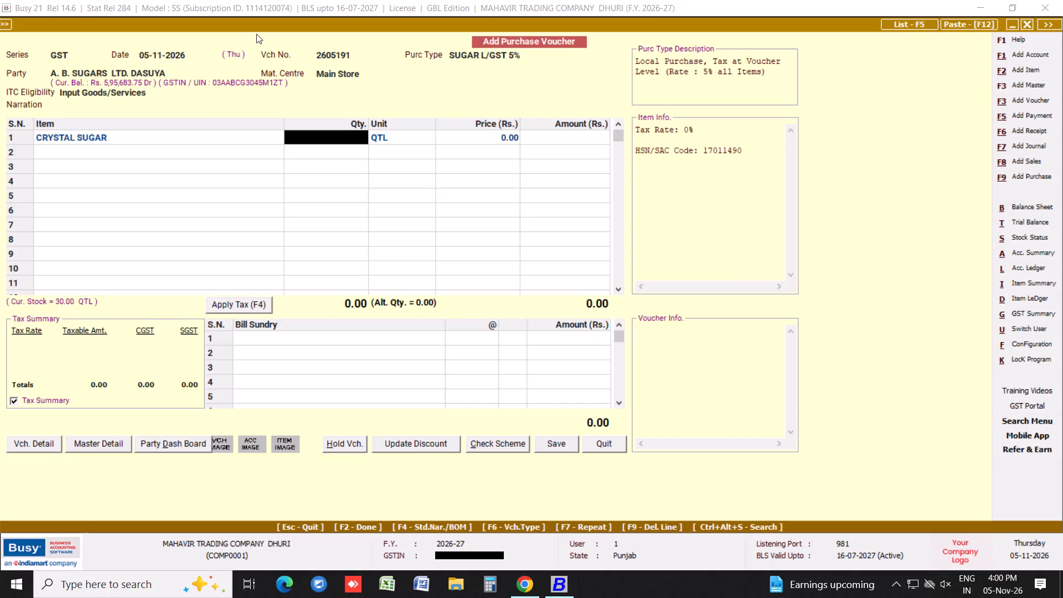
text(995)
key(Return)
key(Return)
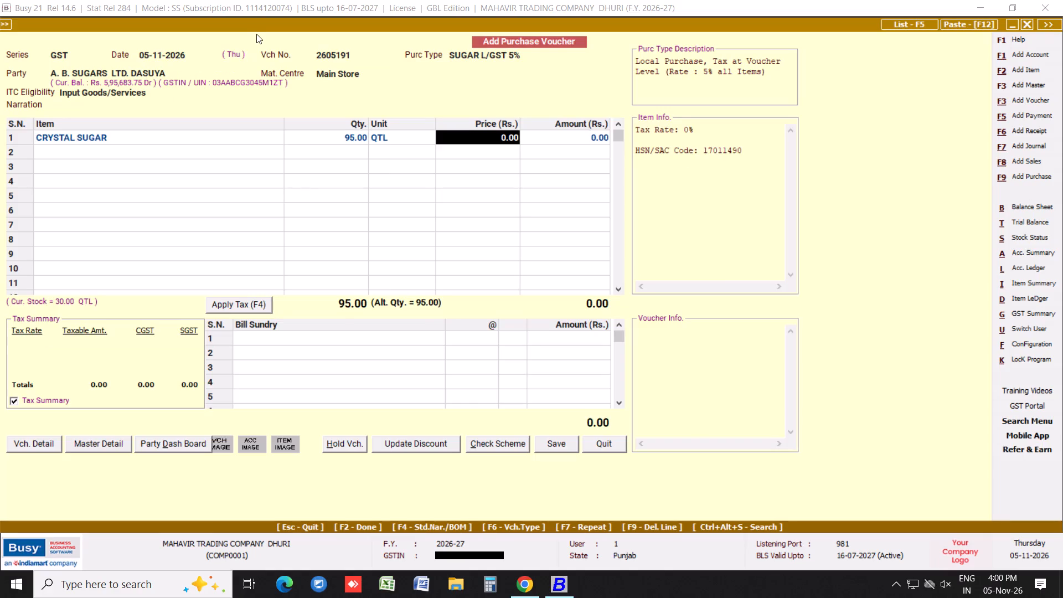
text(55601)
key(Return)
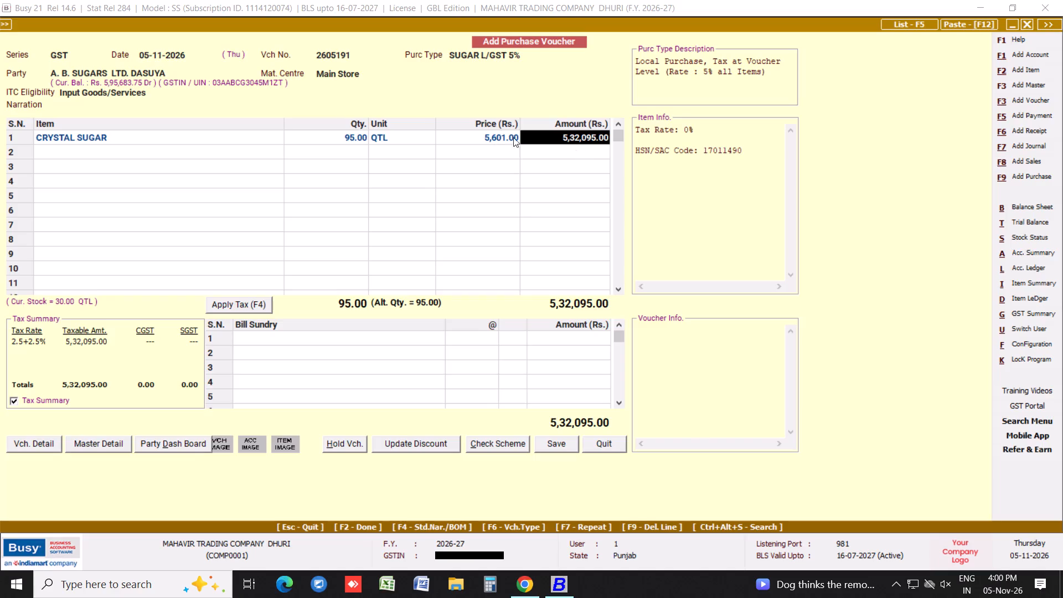
click(244, 306)
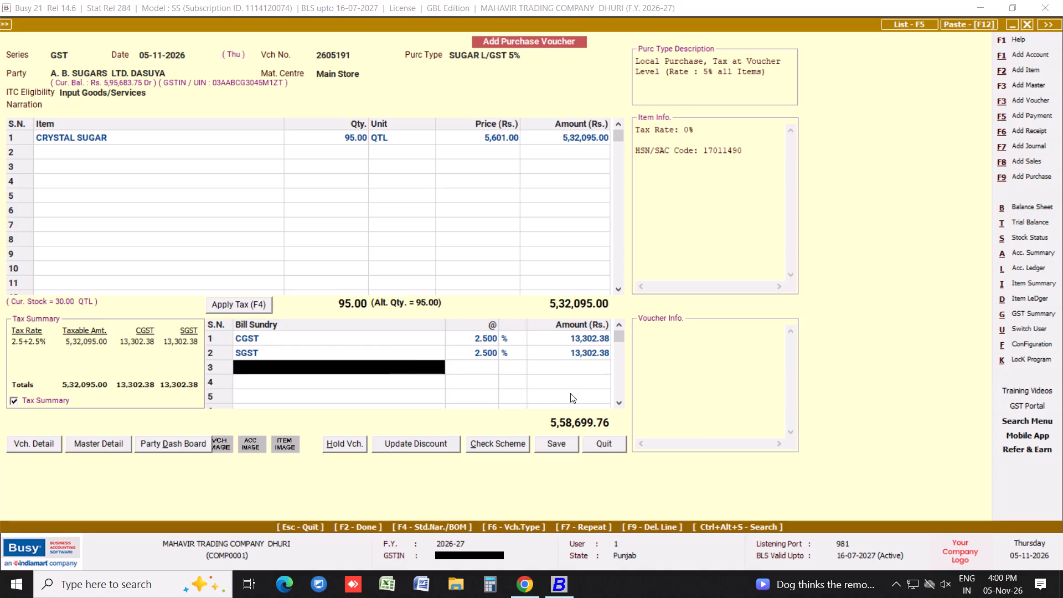
Change the CRYSTAL SUGAR amount to 5,32,094.99 and apply the tax again.
click(571, 136)
text(5532)
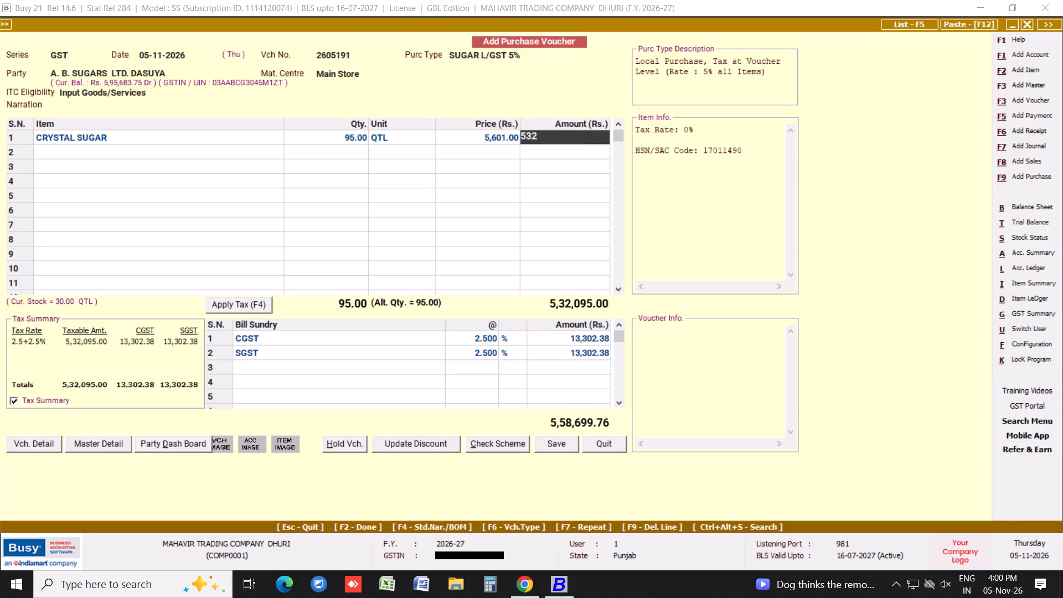
text(094.99)
key(Return)
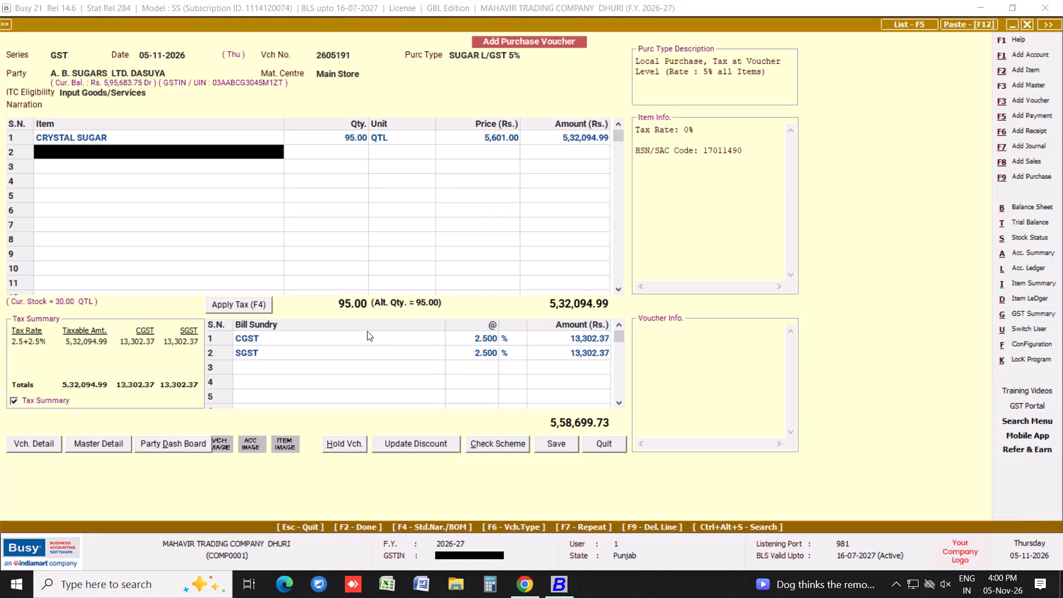
click(255, 302)
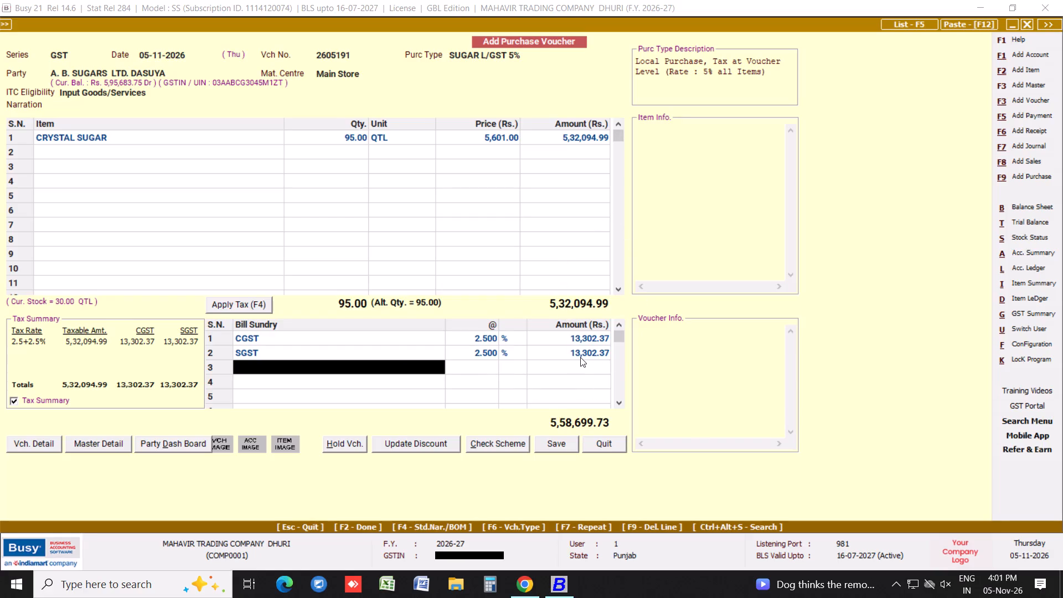
Set the CGST and SGST amounts to 13,302.38 each.
click(604, 338)
text(113)
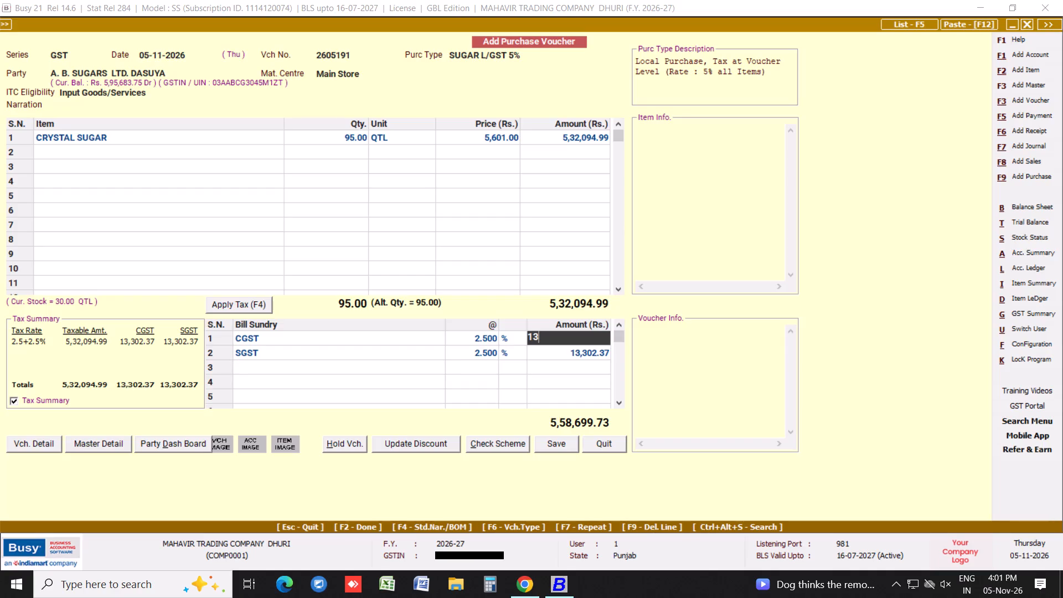
text(302.3)
key(8)
click(580, 354)
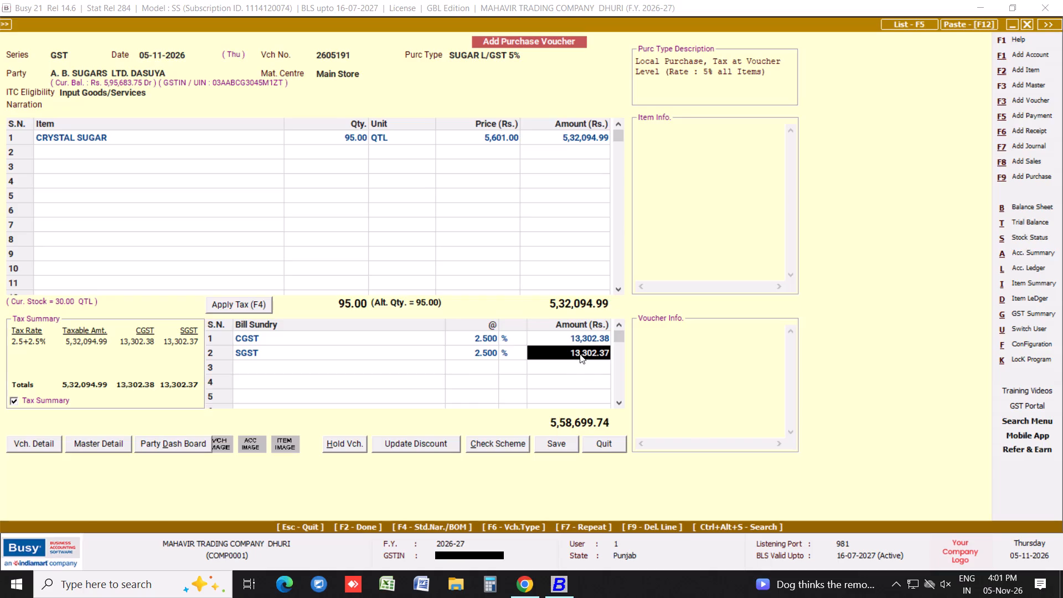
text(113)
text(302)
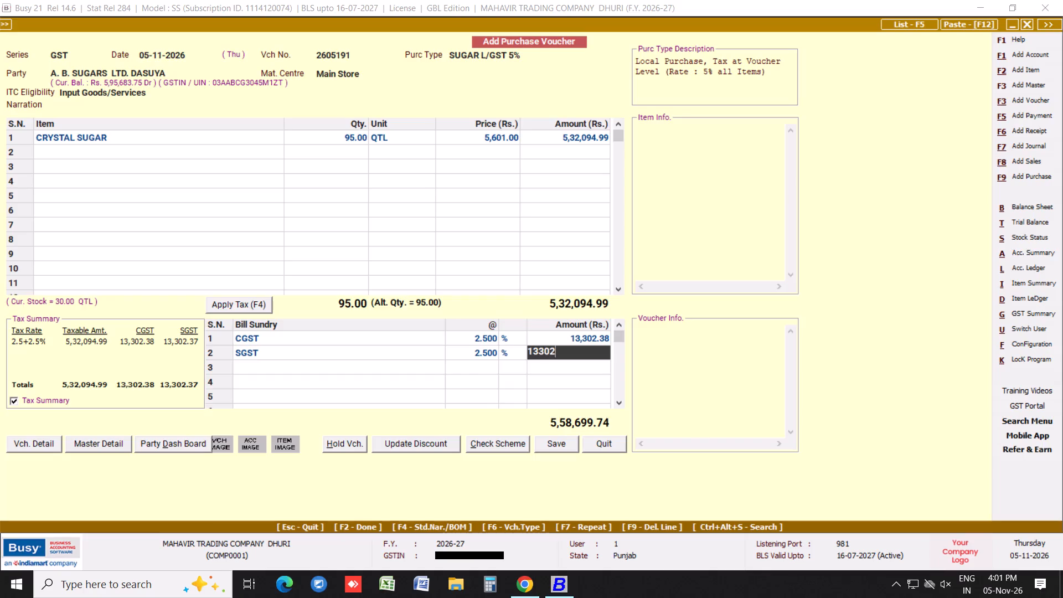
text(.38)
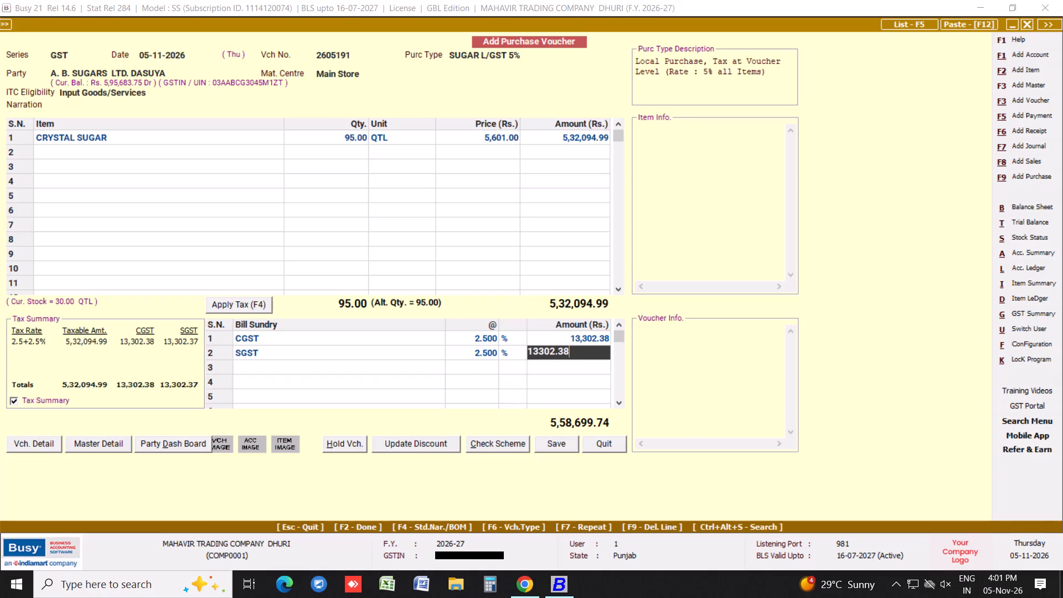
key(Return)
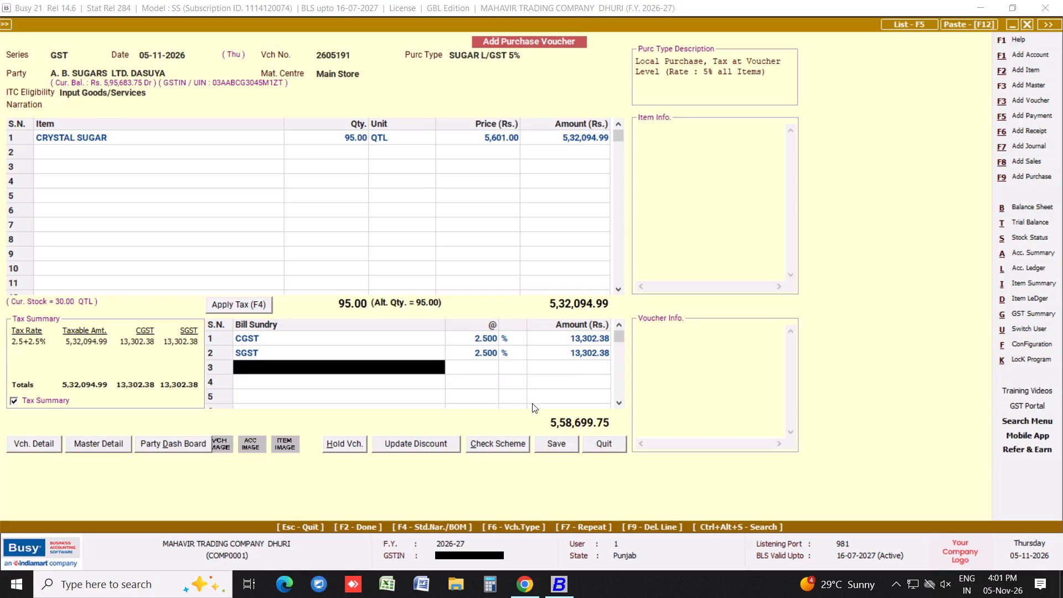
Save the purchase voucher with bill no. 2605191 dated 05-11-2026, leaving the transport details blank, and exit purchase entry.
click(570, 444)
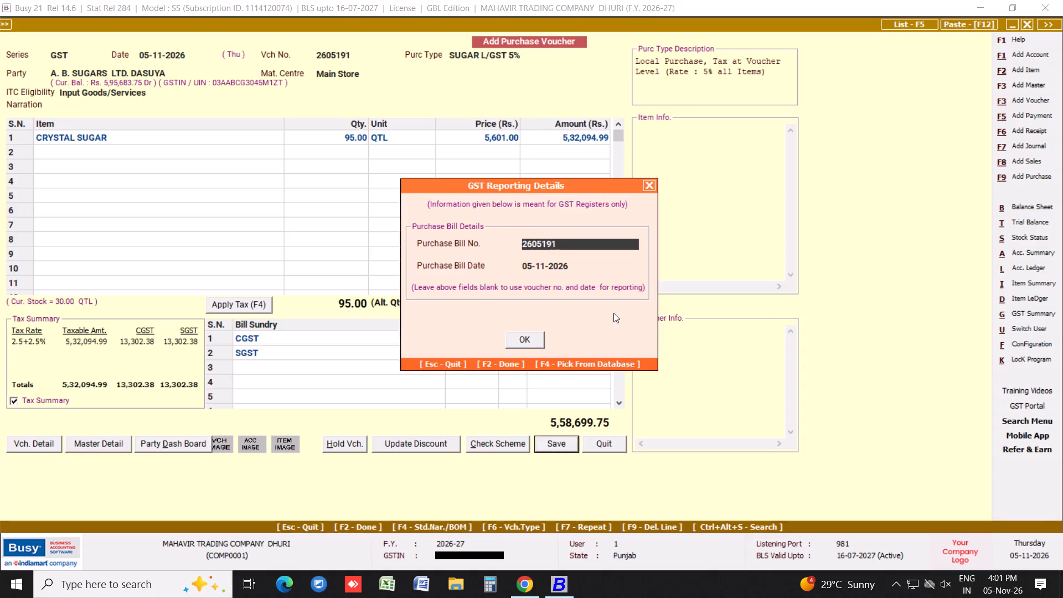
click(533, 339)
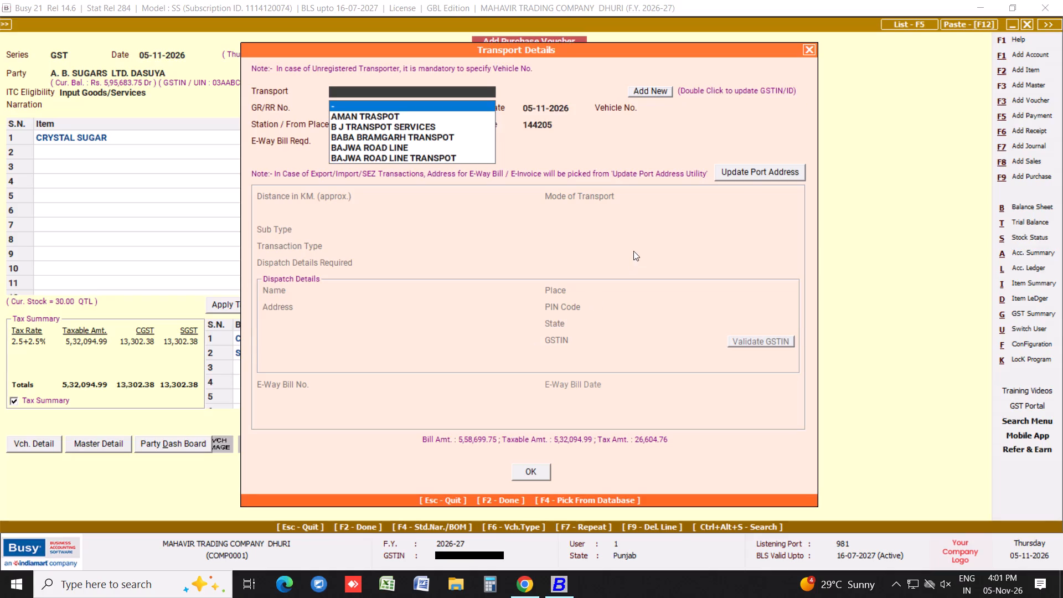
click(806, 47)
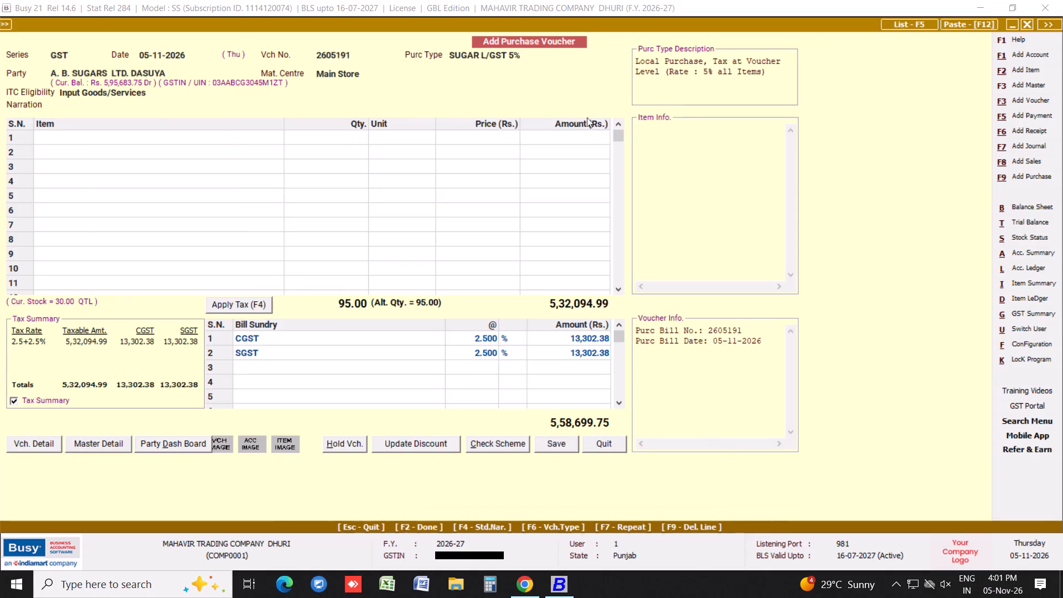
key(Escape)
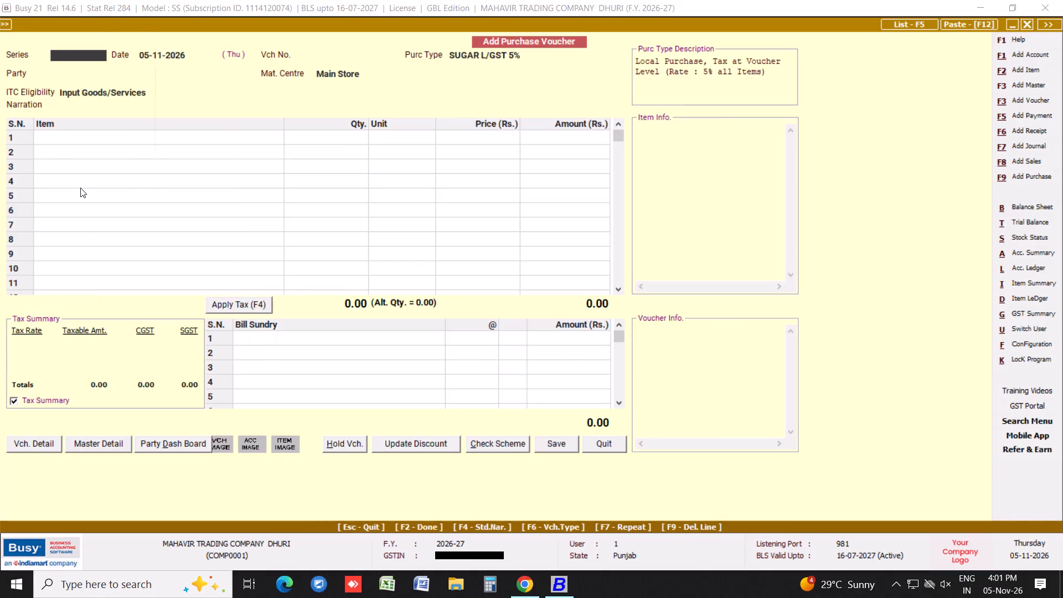
key(Escape)
List the purchase vouchers of all series on screen for 05-11-2026 only.
key(Down)
key(Down)
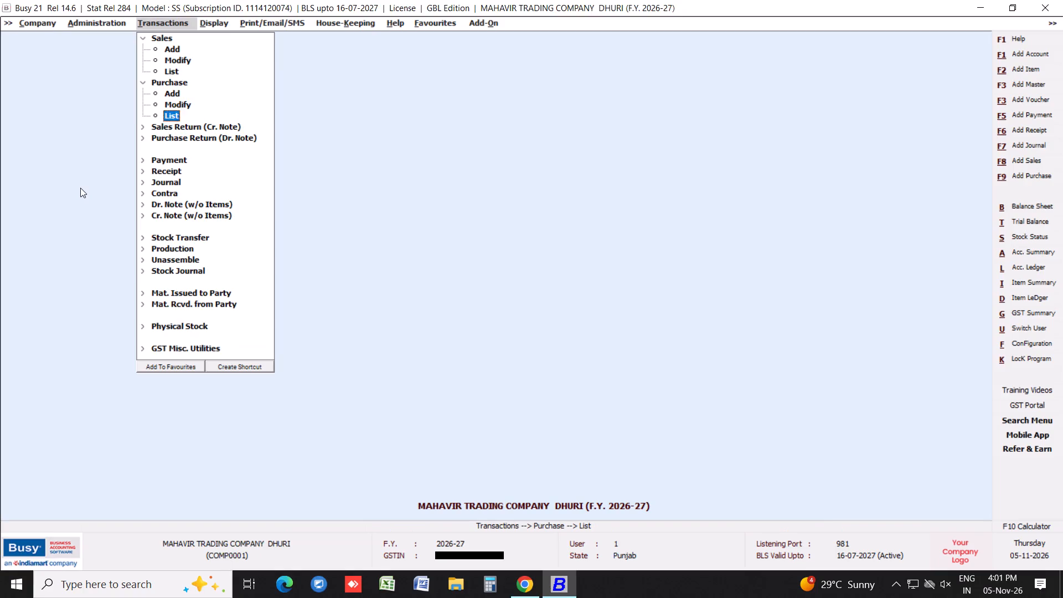
key(Return)
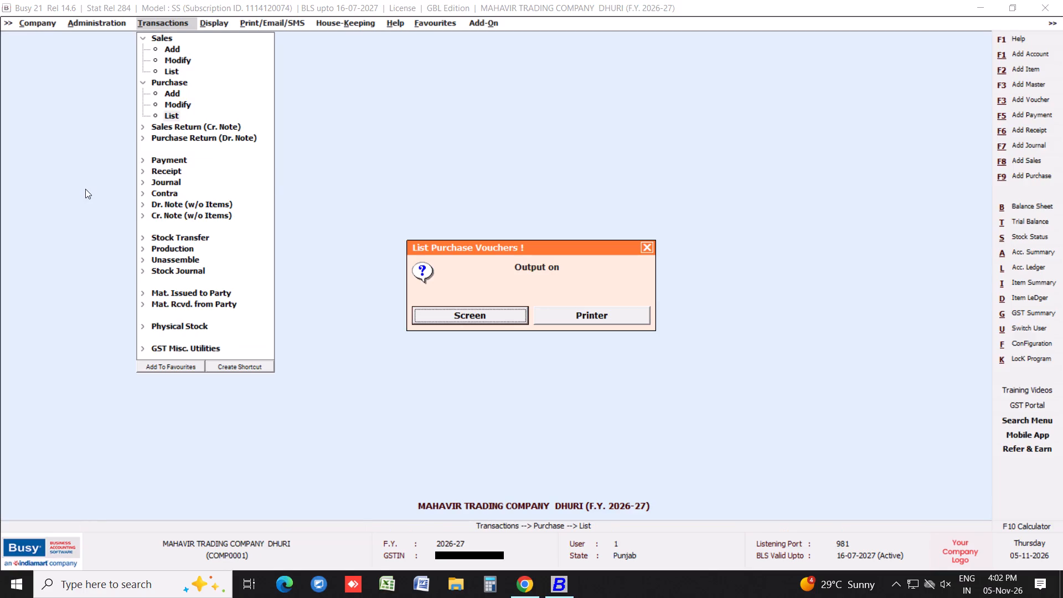
key(Return)
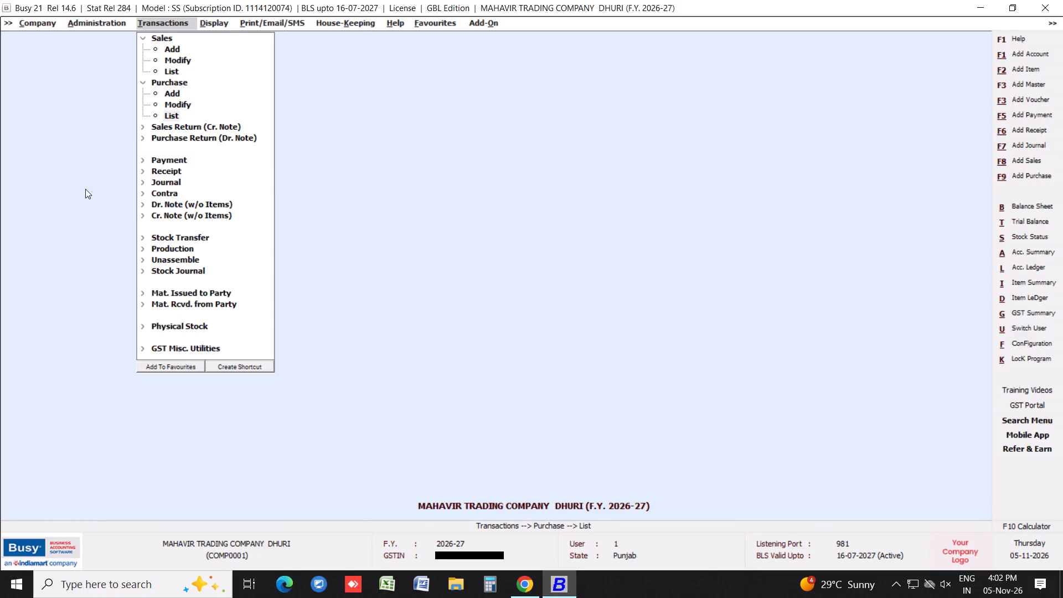
key(Return)
key(Tab)
text(05)
text(-11)
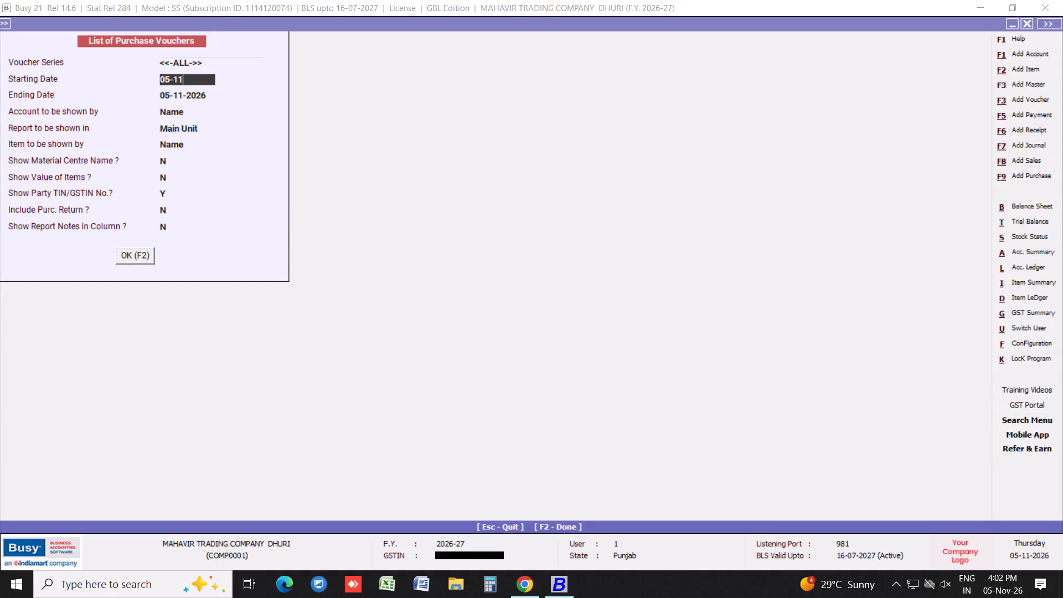
key(Return)
key(Tab)
key(F2)
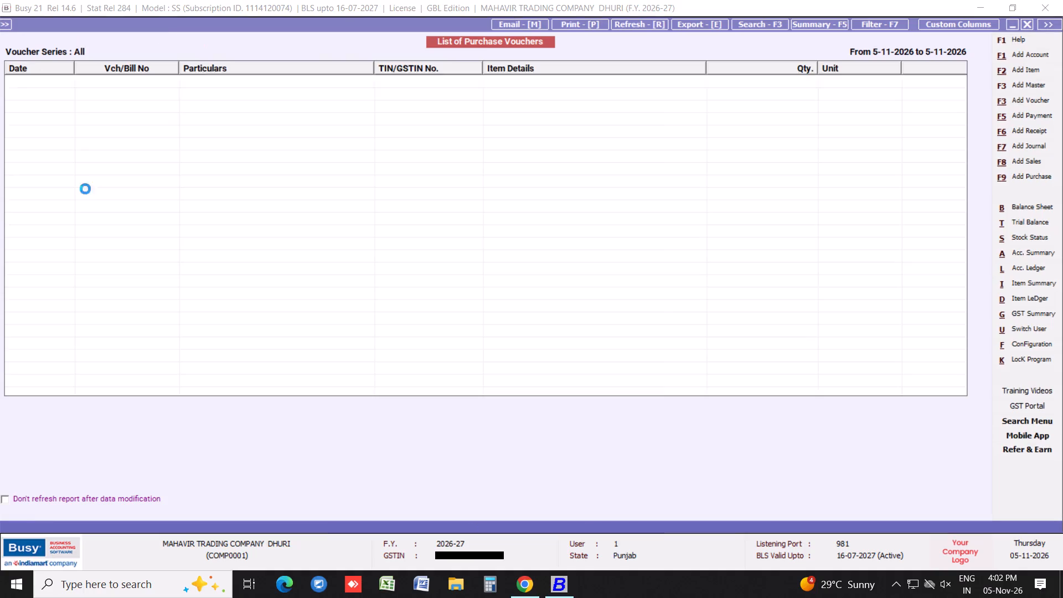
Open purchase voucher 4803 from the list to check its details, and close it and the list.
key(Return)
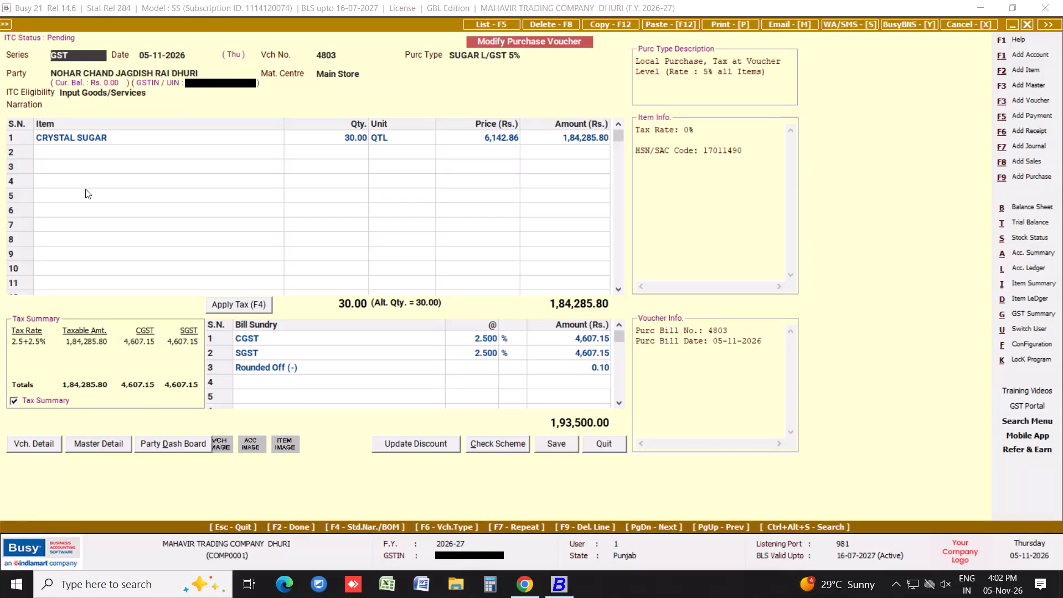
key(Escape)
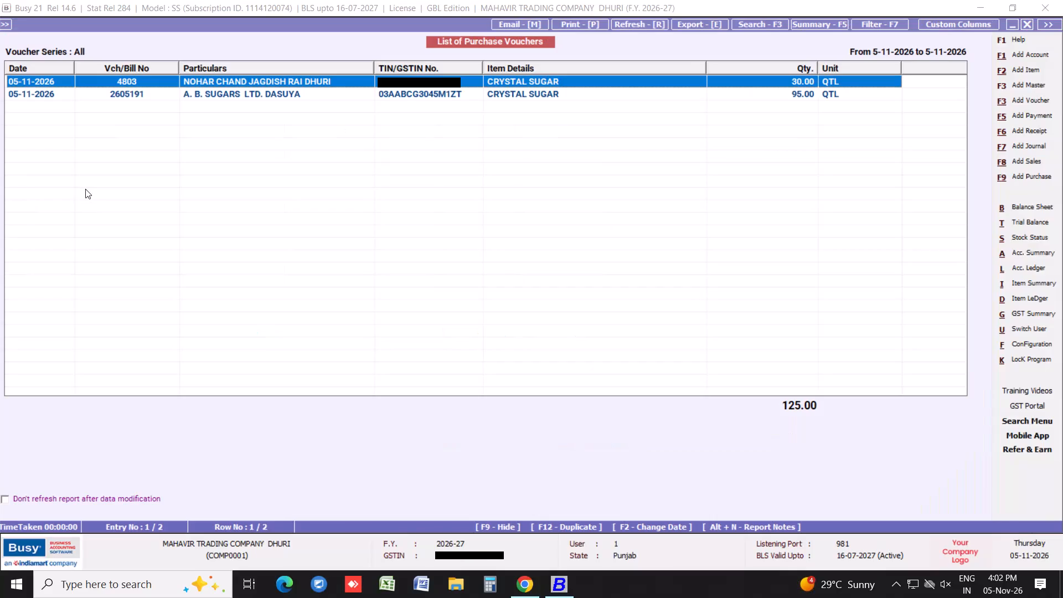
key(Escape)
key(Escape)
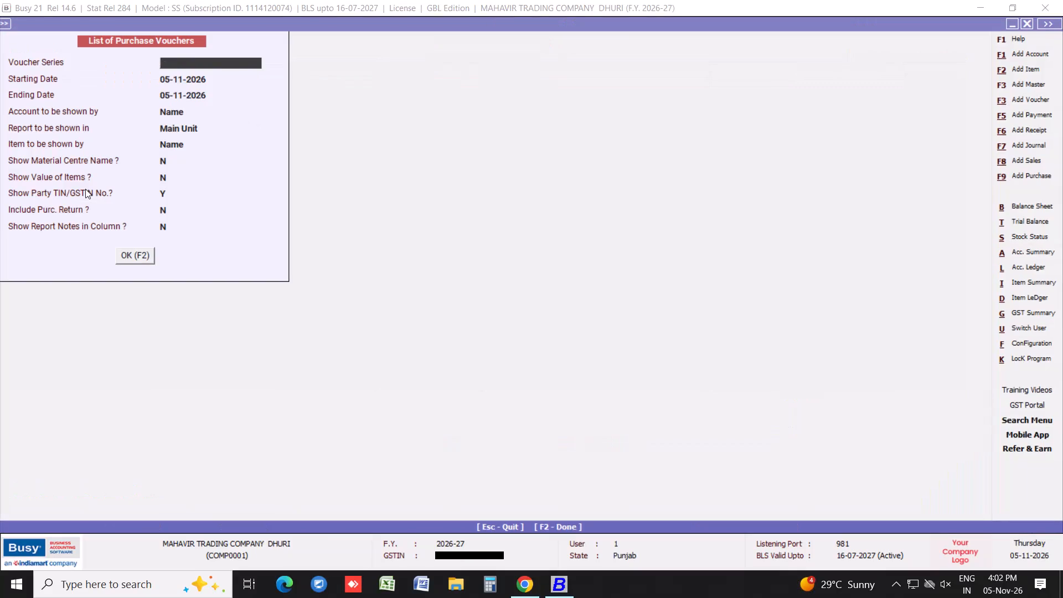
key(Escape)
key(Escape)
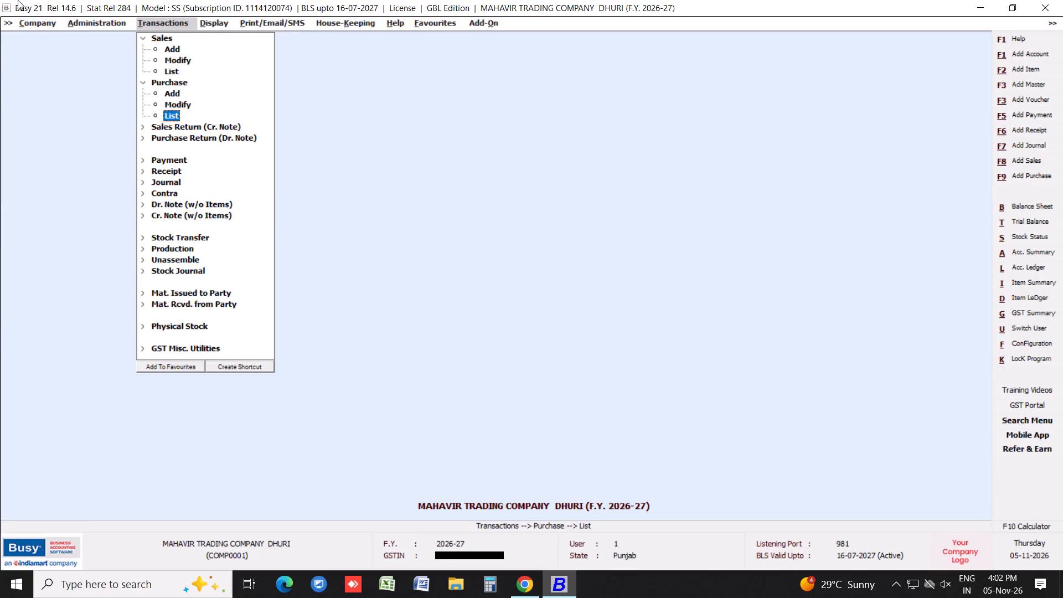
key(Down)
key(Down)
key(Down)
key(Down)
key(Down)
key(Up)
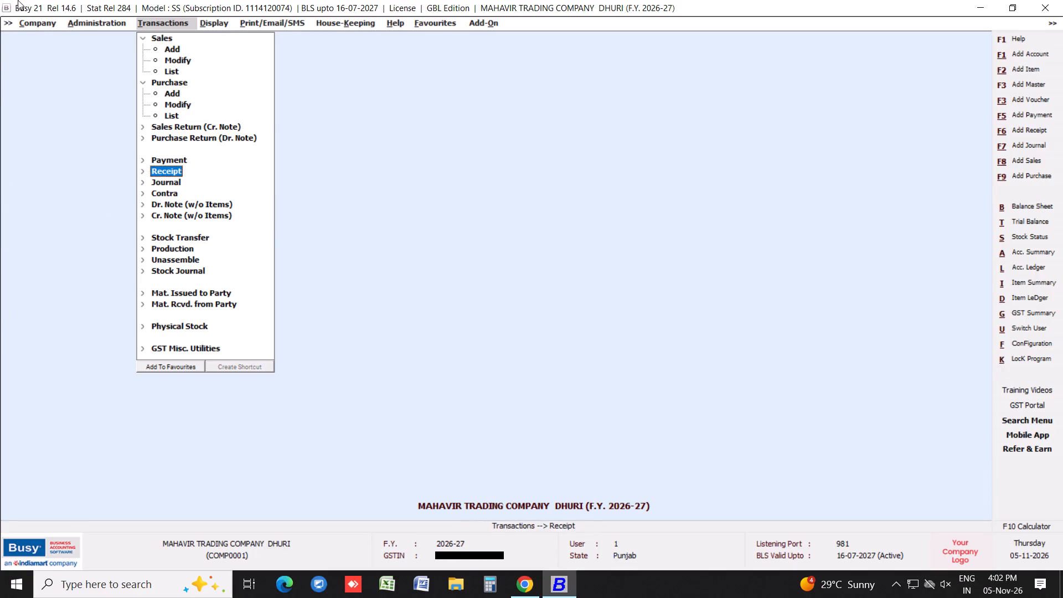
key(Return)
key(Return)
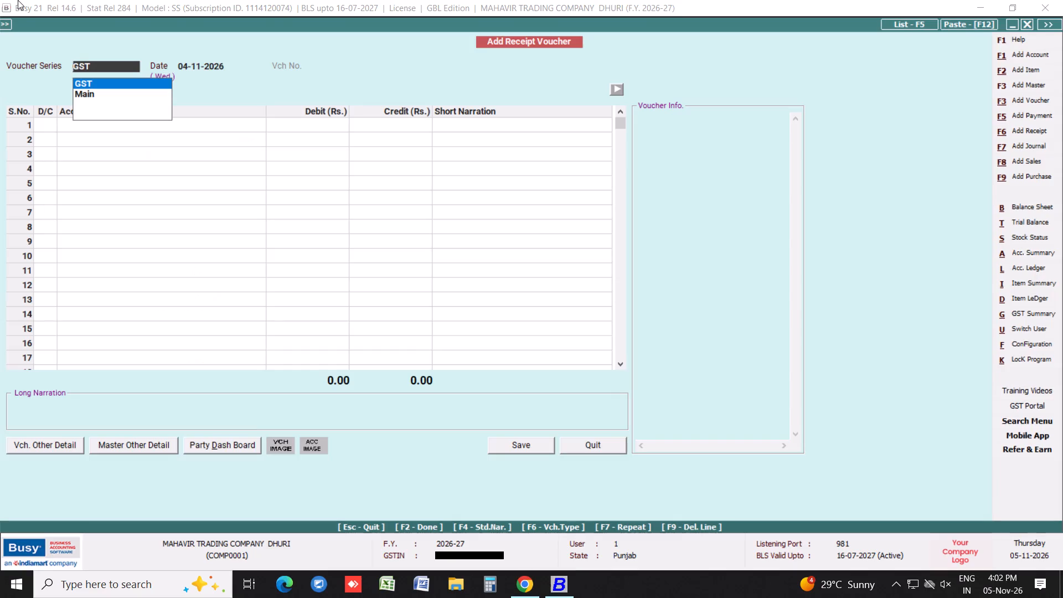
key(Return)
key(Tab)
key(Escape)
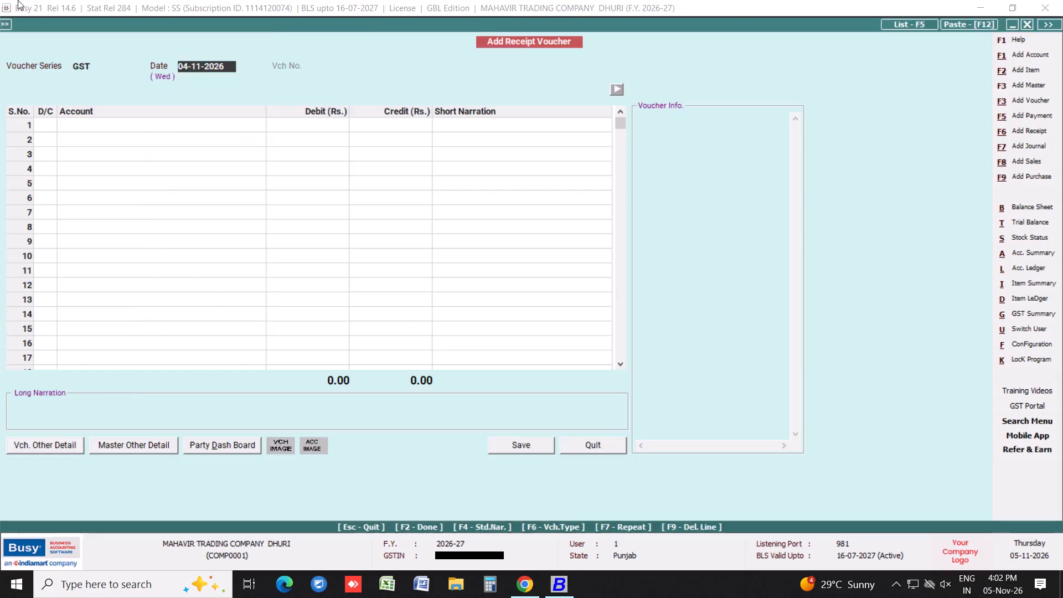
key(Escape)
List the receipt vouchers of all series on screen from 04-11-2026, check the entries, and close the list.
key(Left)
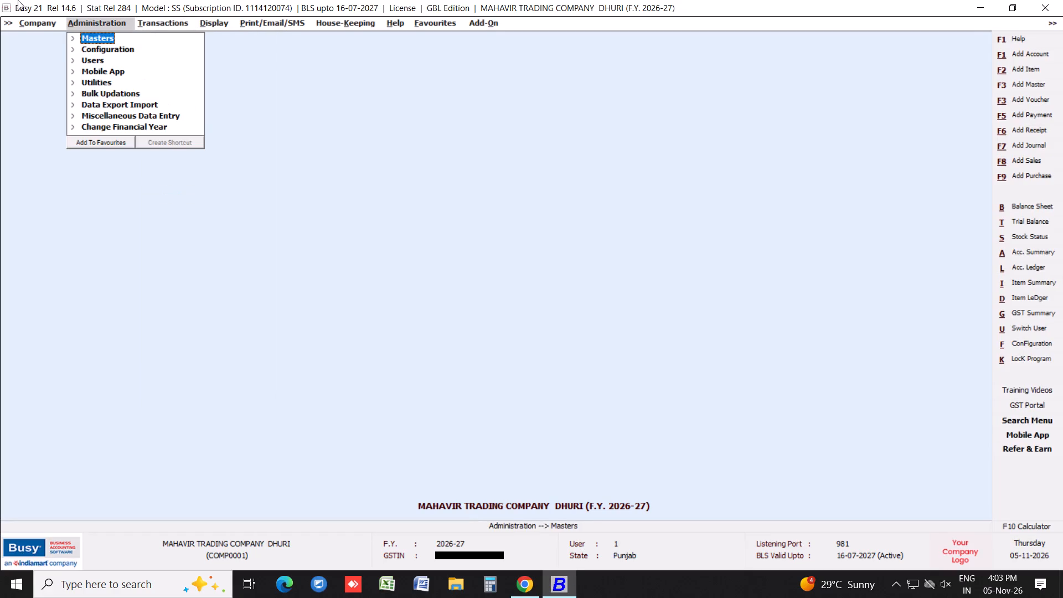
key(Right)
key(Left)
key(Left)
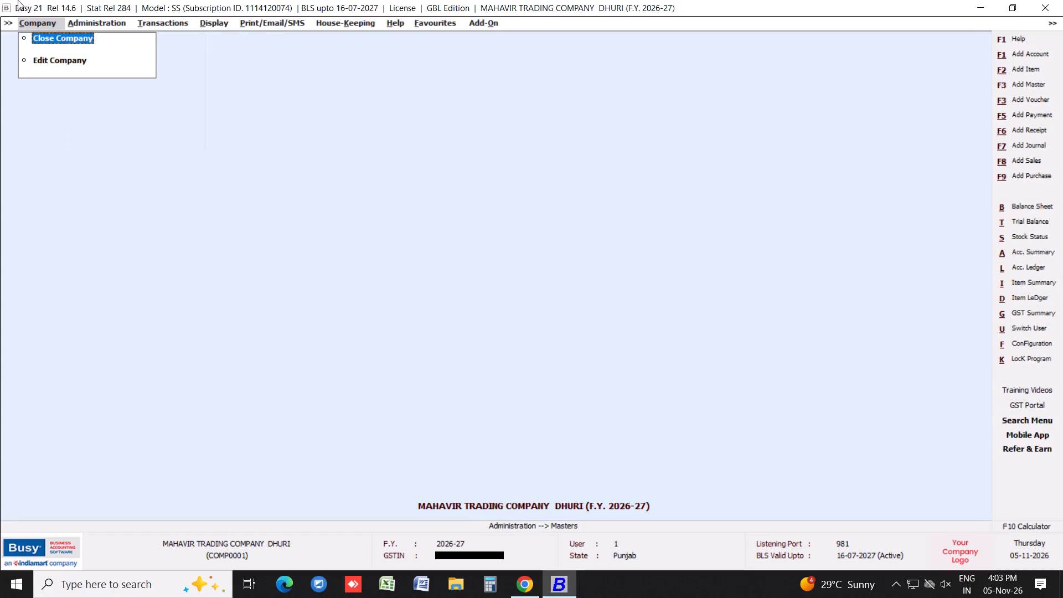
key(Right)
key(Right)
key(Down)
key(Down)
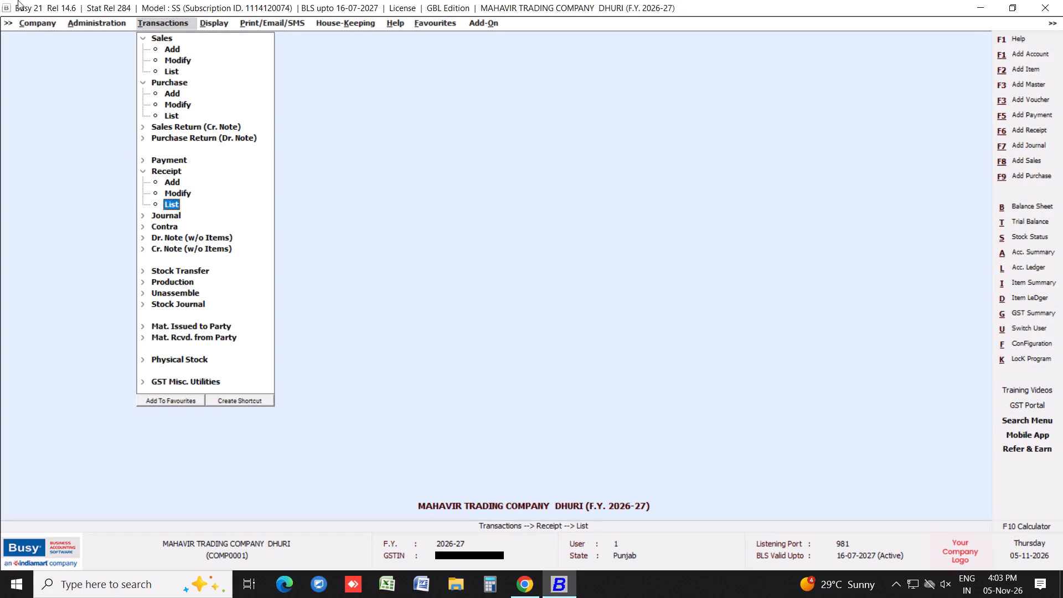
key(Down)
key(Up)
key(Return)
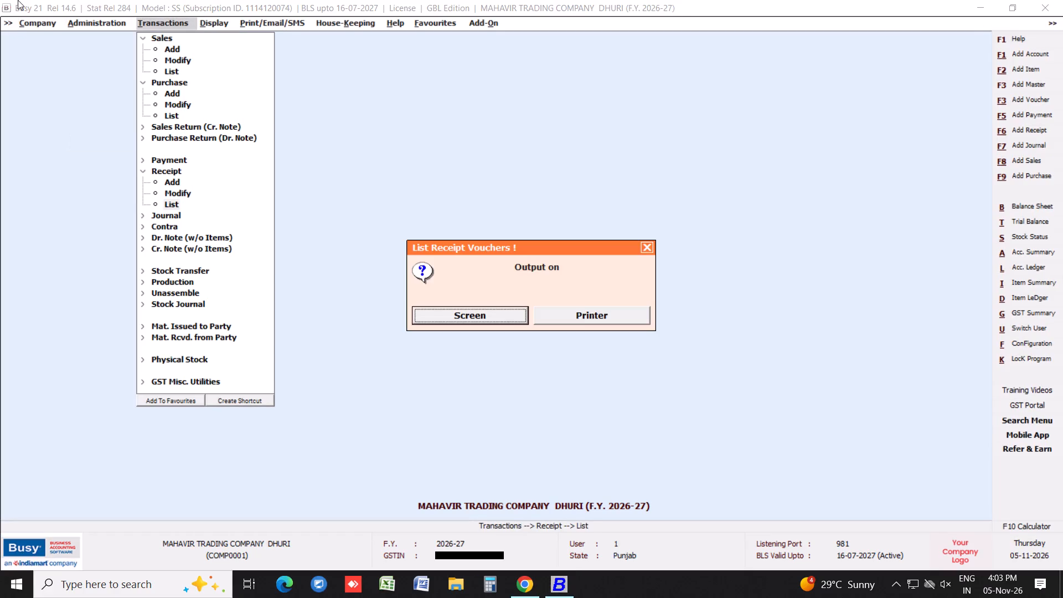
key(Return)
key(Return)
key(Tab)
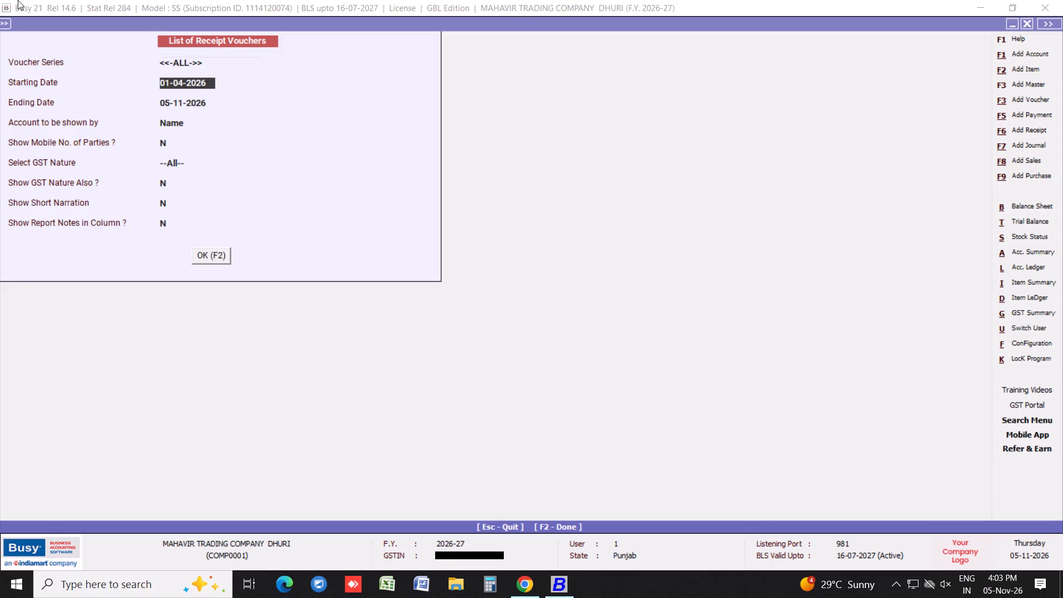
text(04-11-2026)
key(Return)
key(Tab)
key(F2)
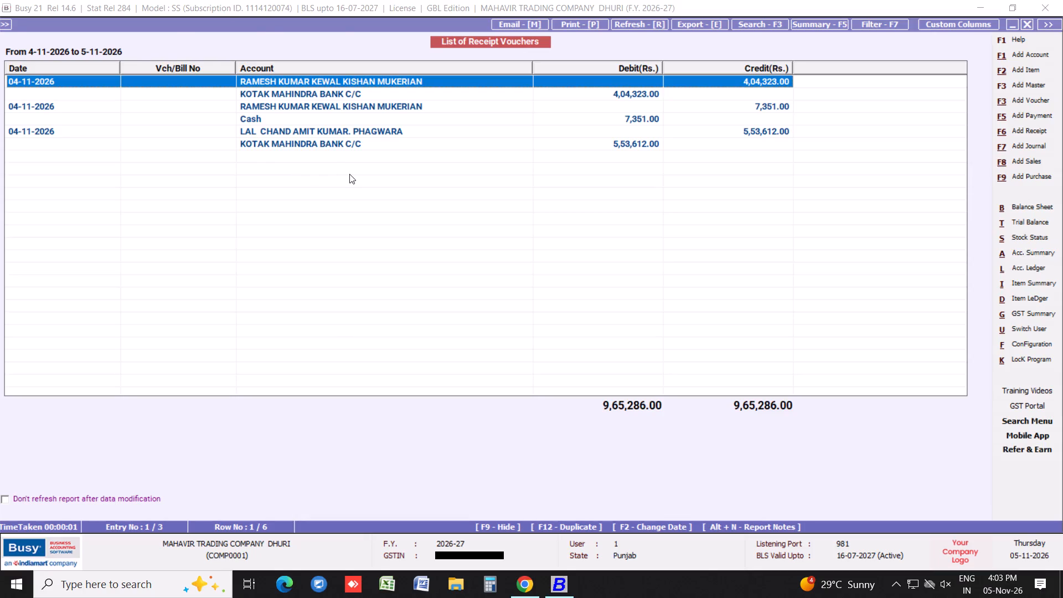
key(Escape)
key(Escape)
key(Escape)
key(Escape)
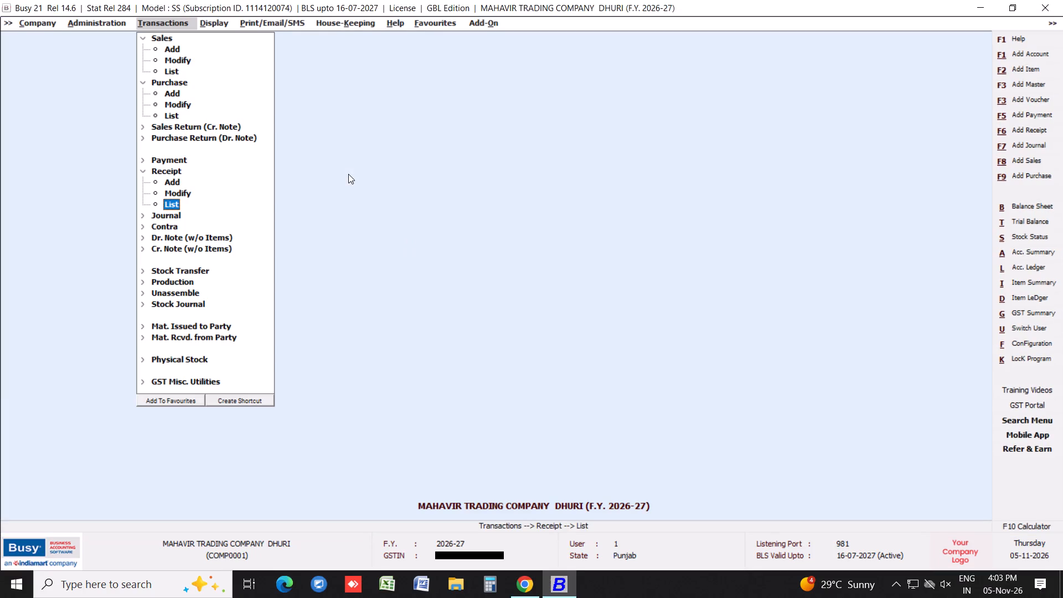
Start a new sales voucher in the GST series dated 05-11-2026 with sale type SUGAR L/GST 5%.
key(Up)
key(Up)
key(Up)
key(Up)
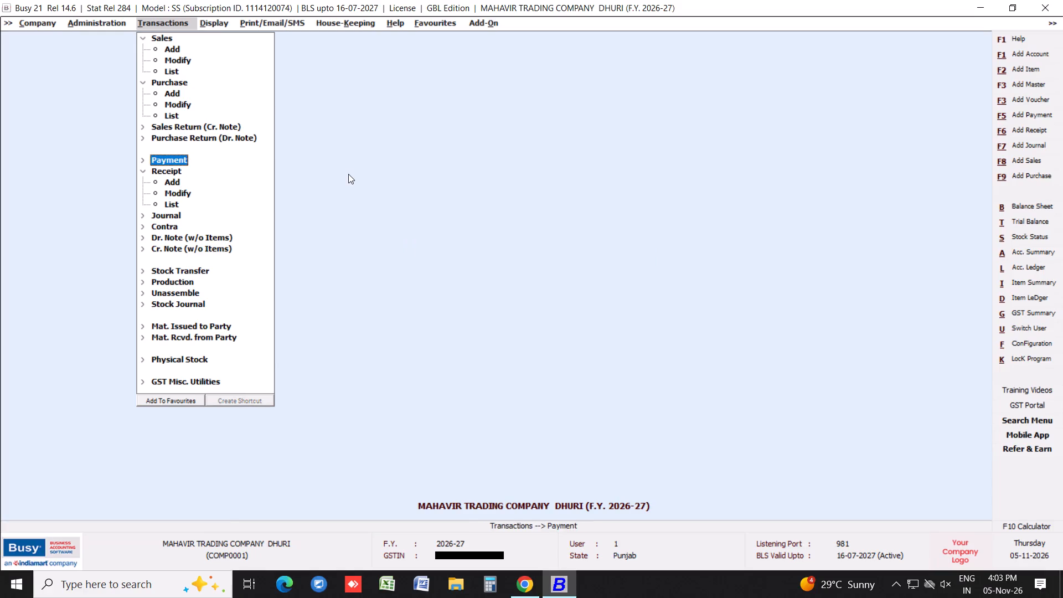
key(Up)
key(Up)
key(Up)
key(Up)
key(Up)
key(Up)
key(Up)
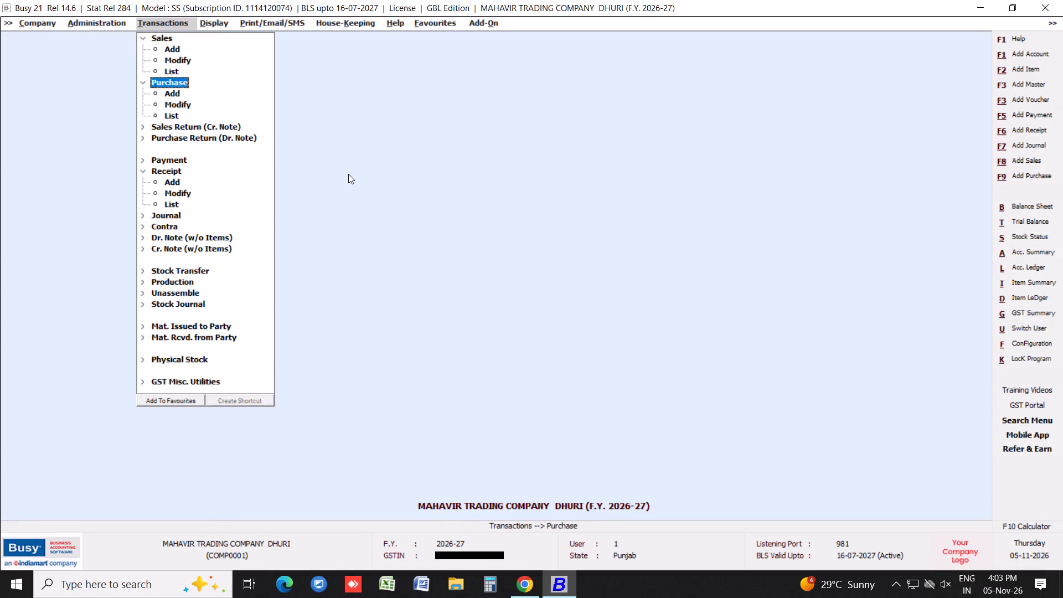
key(Up)
key(Up)
key(Return)
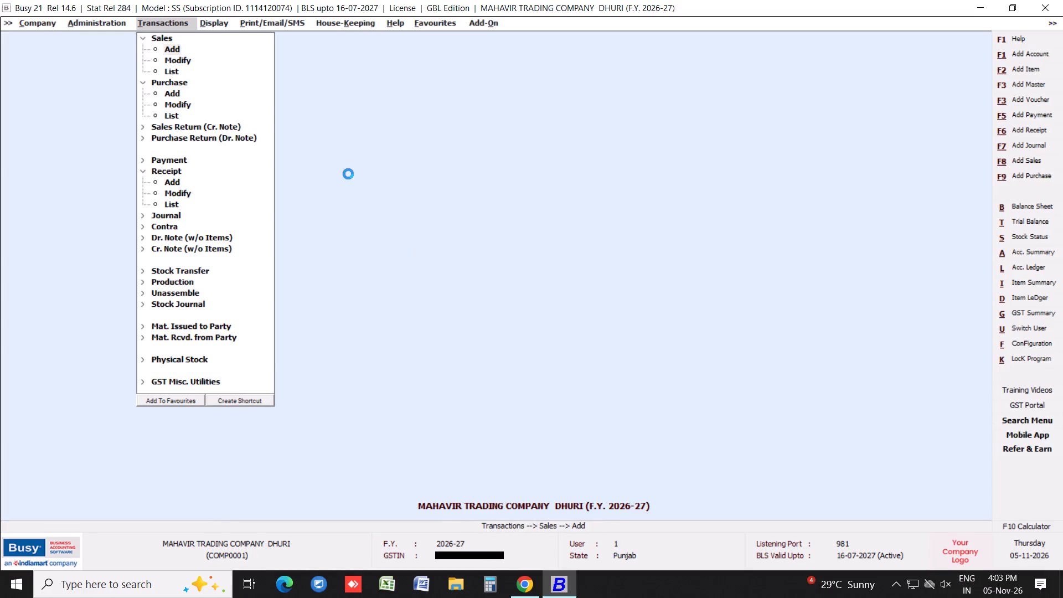
key(Return)
key(Tab)
key(Return)
key(Tab)
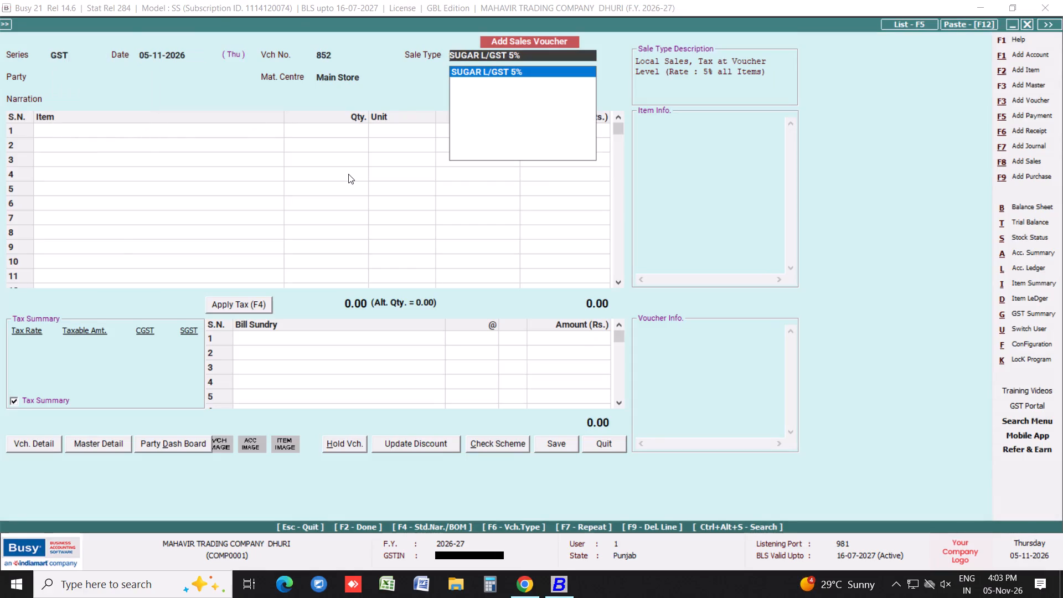
key(Return)
key(Tab)
text(LALA)
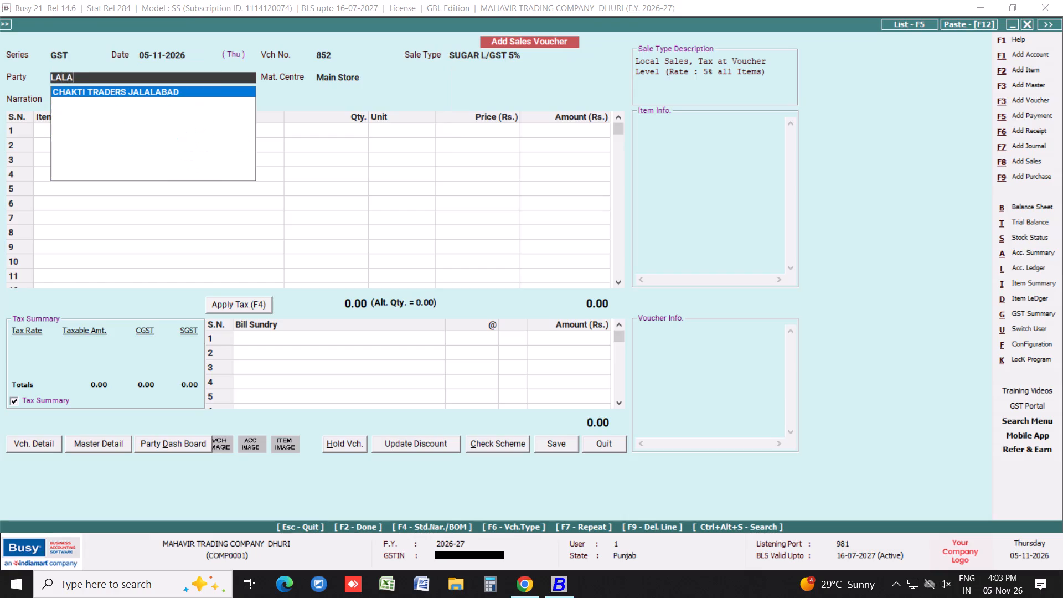
key(BackSpace)
key(space)
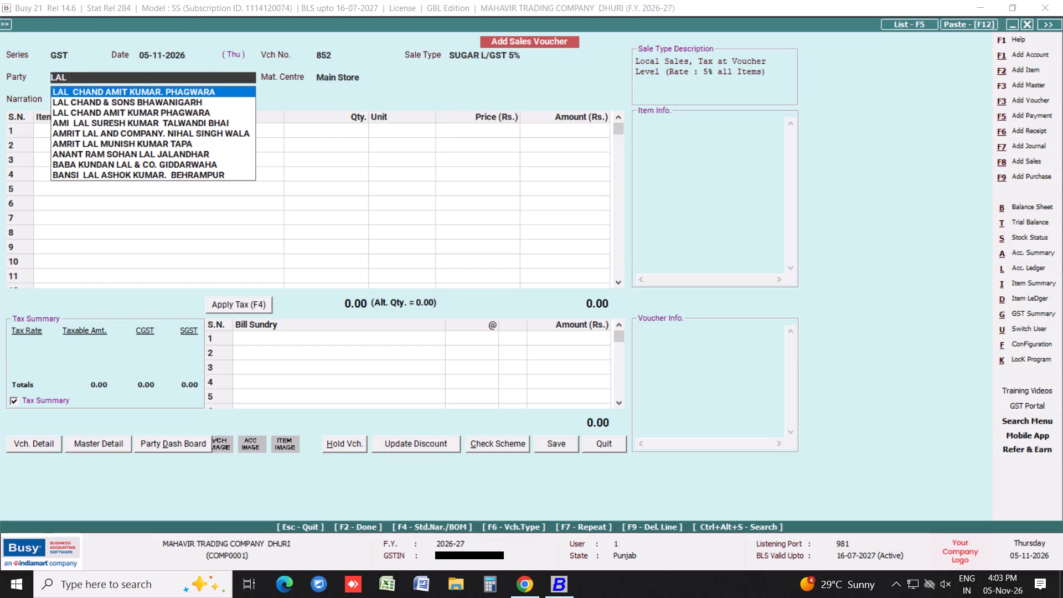
key(Return)
key(Tab)
key(Return)
key(Tab)
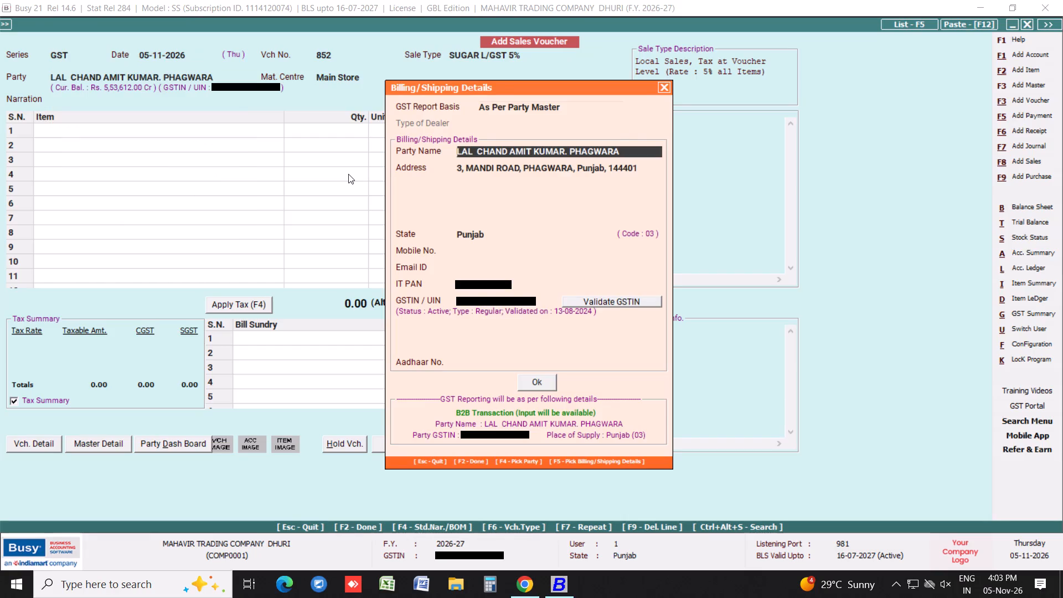
key(F2)
key(Return)
key(Tab)
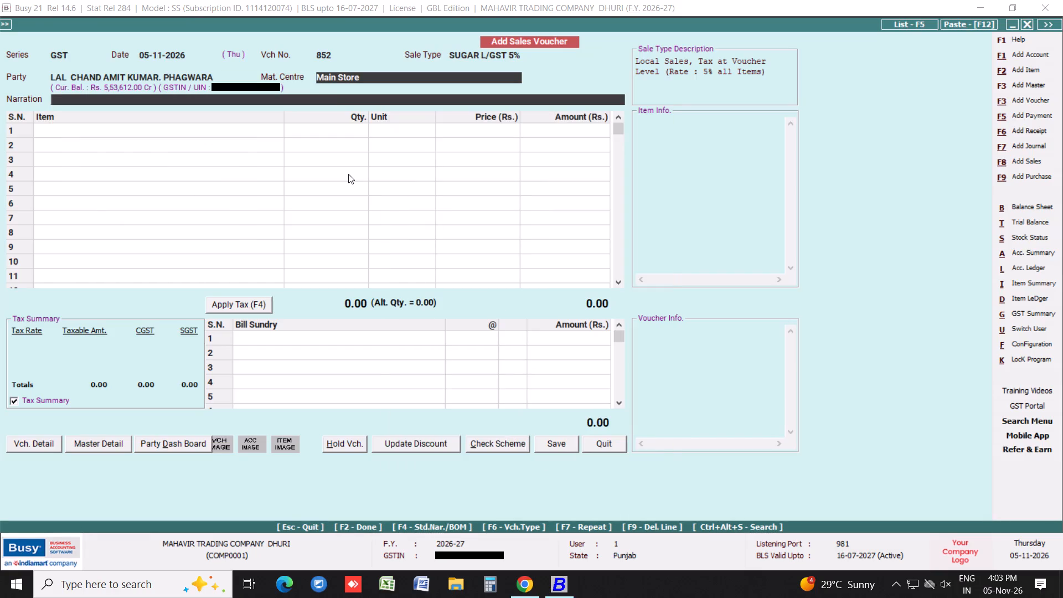
key(Return)
key(Tab)
Pick A.B. SUGER LTD. DASUYA from the saved entries for the Dispatch From field.
key(F4)
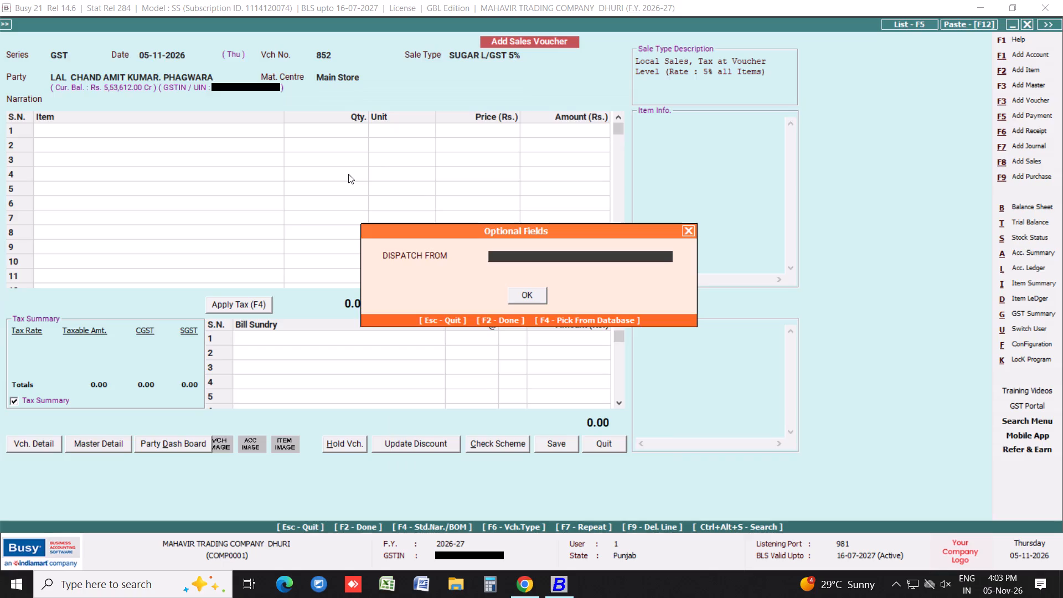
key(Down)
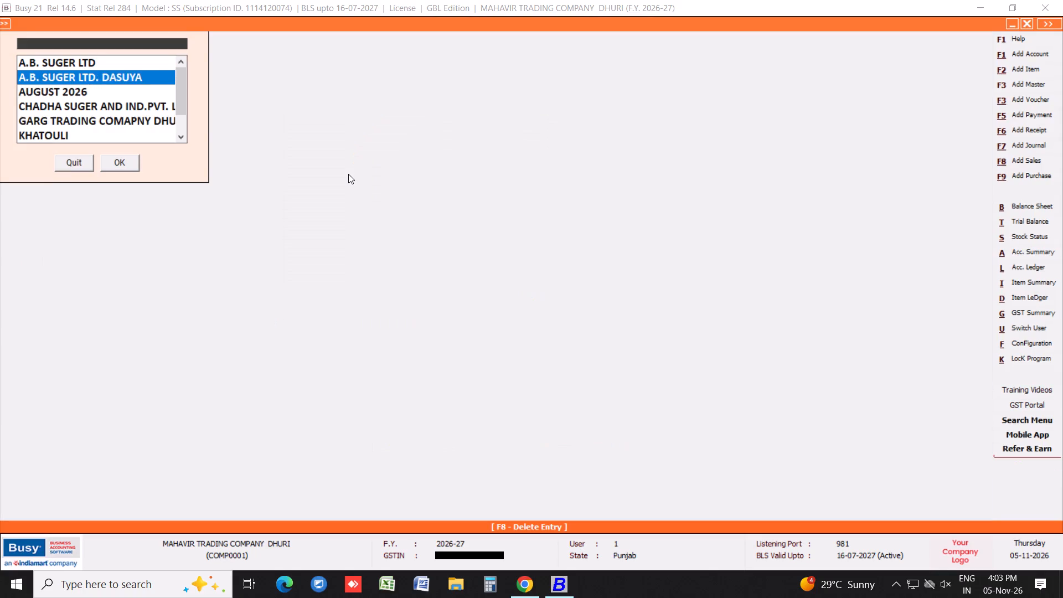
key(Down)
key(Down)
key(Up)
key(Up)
Accept A.B. SUGER LTD. DASUYA as the Dispatch From entry and proceed through the remaining header fields to the item lines.
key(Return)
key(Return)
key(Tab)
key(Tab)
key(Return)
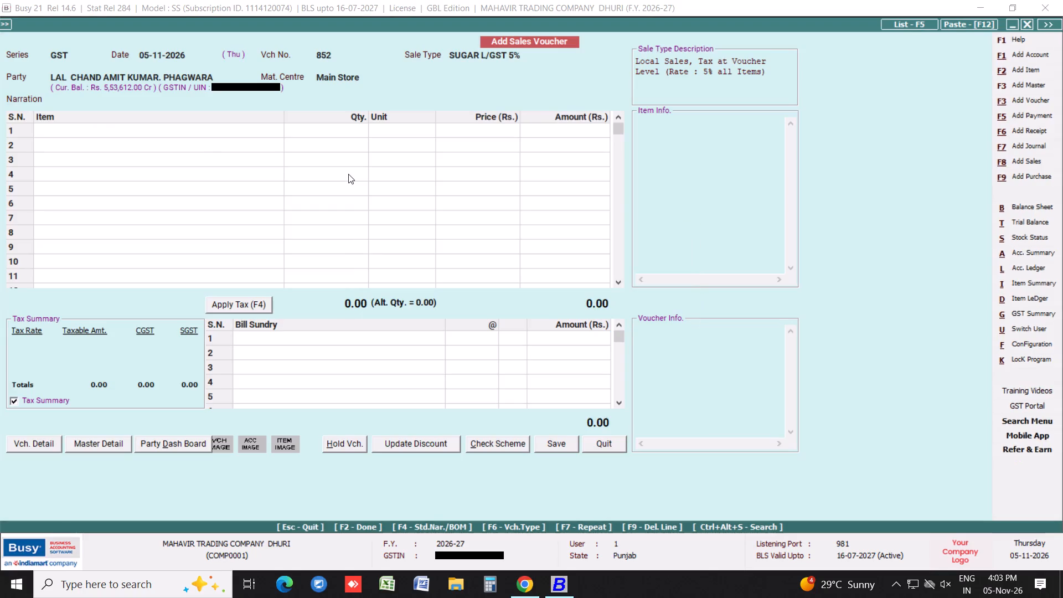
Add CRYSTAL SUGAR as the first item with a blank description, quantity 95 QTL and price Rs. 5,550.
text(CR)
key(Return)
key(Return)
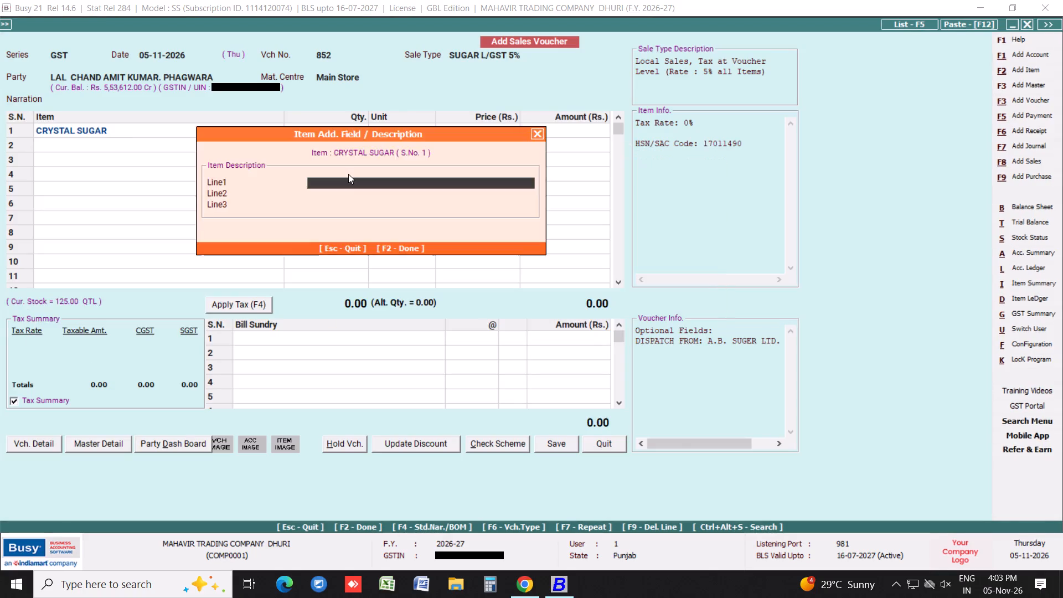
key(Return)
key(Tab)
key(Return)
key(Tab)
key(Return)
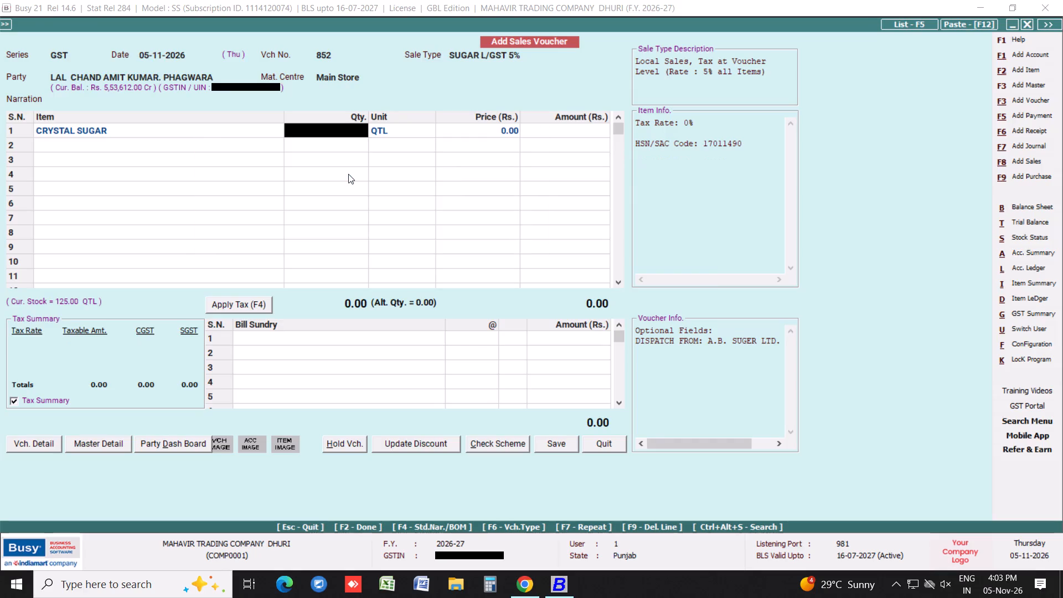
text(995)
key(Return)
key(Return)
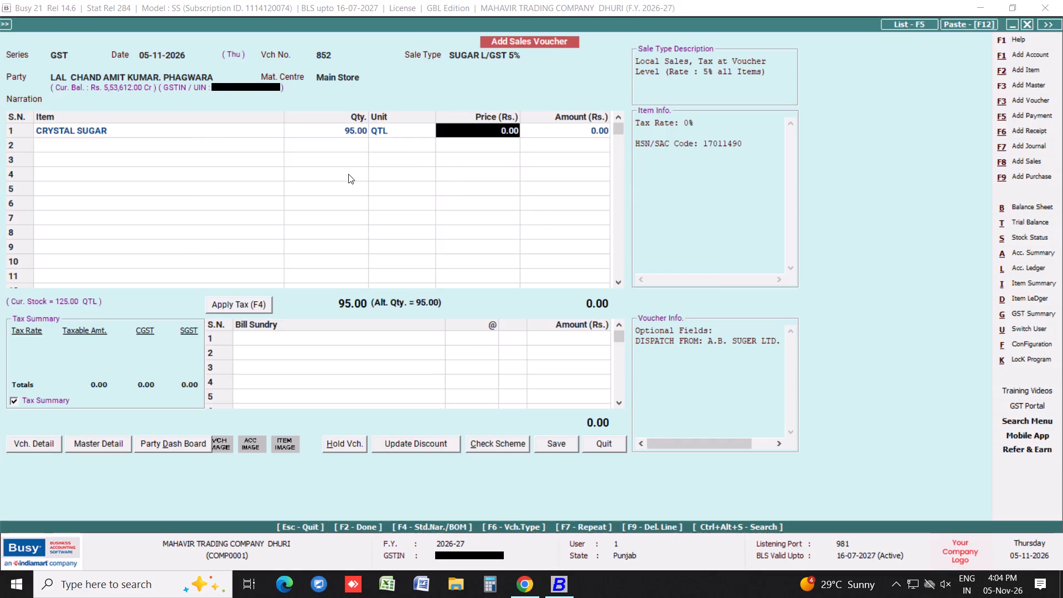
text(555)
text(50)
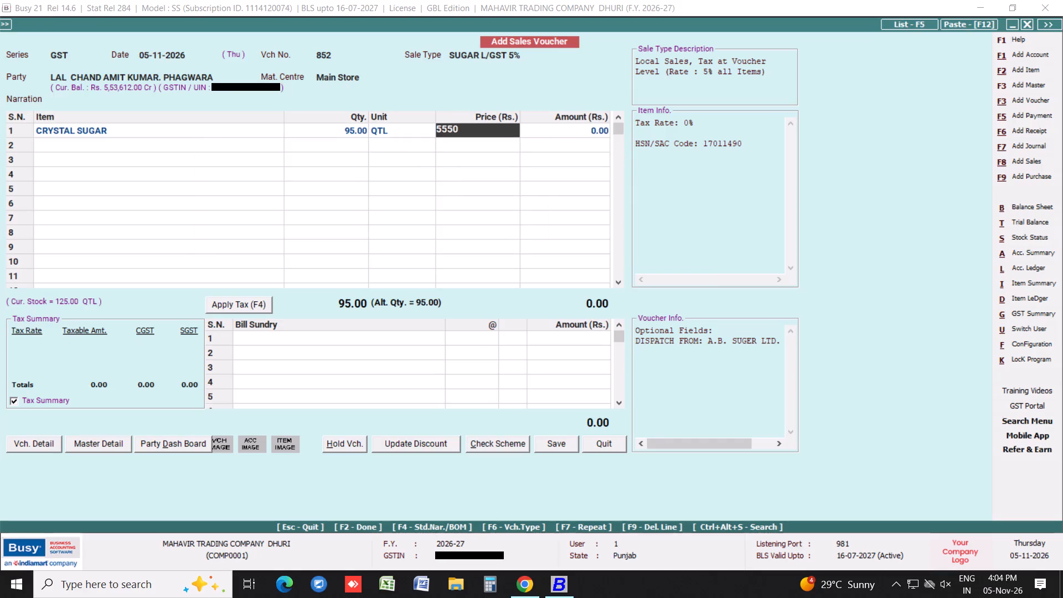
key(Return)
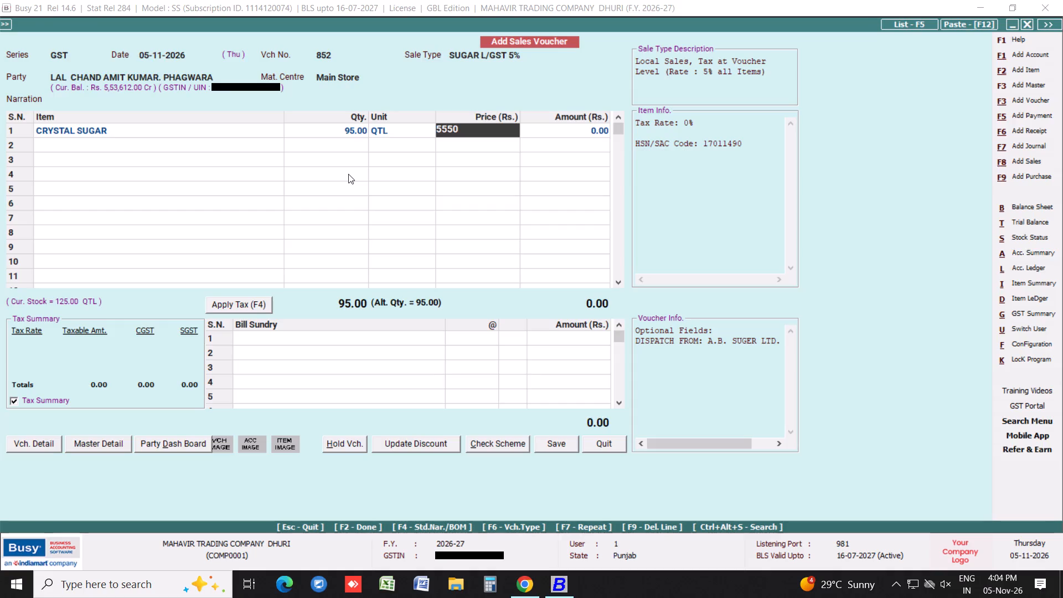
Apply the tax to the voucher to add the CGST and SGST bill sundry lines at 2.5% each.
click(246, 309)
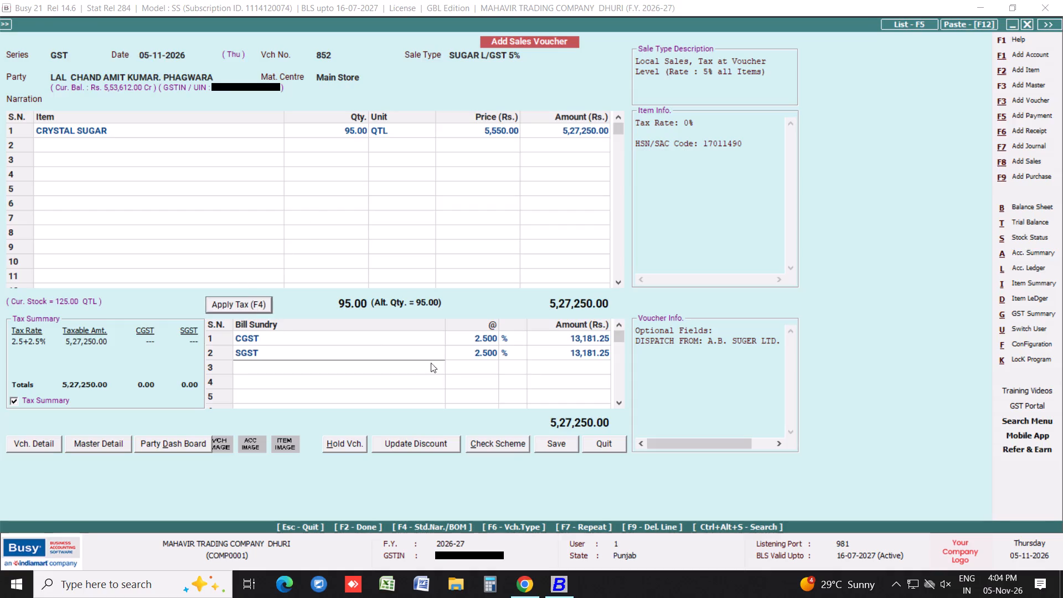
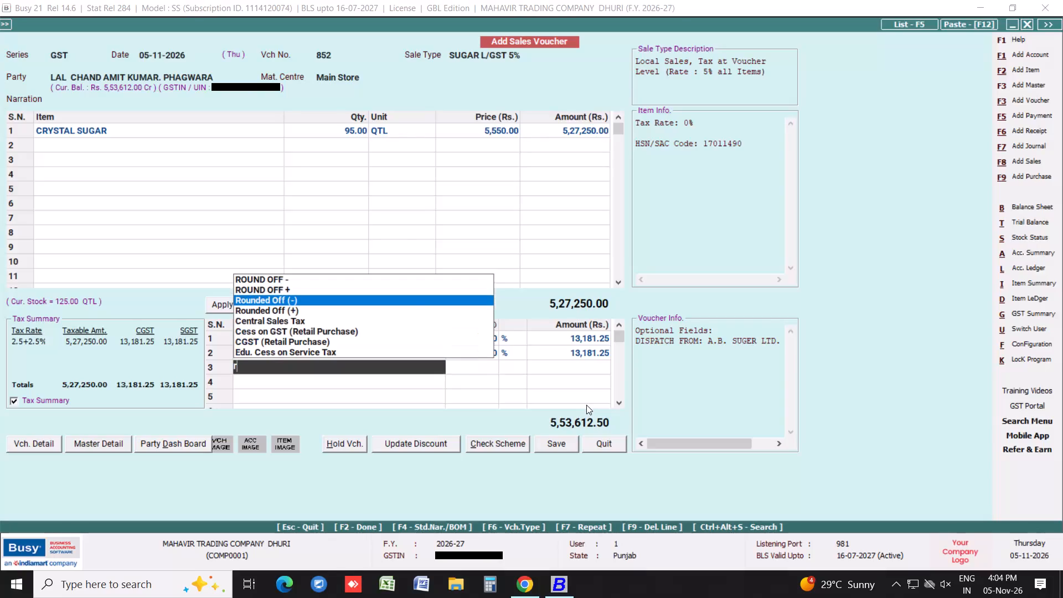
Add a Rounded Off (-) bill sundry of 0.50 below the CGST and SGST lines of the sales voucher.
key(Return)
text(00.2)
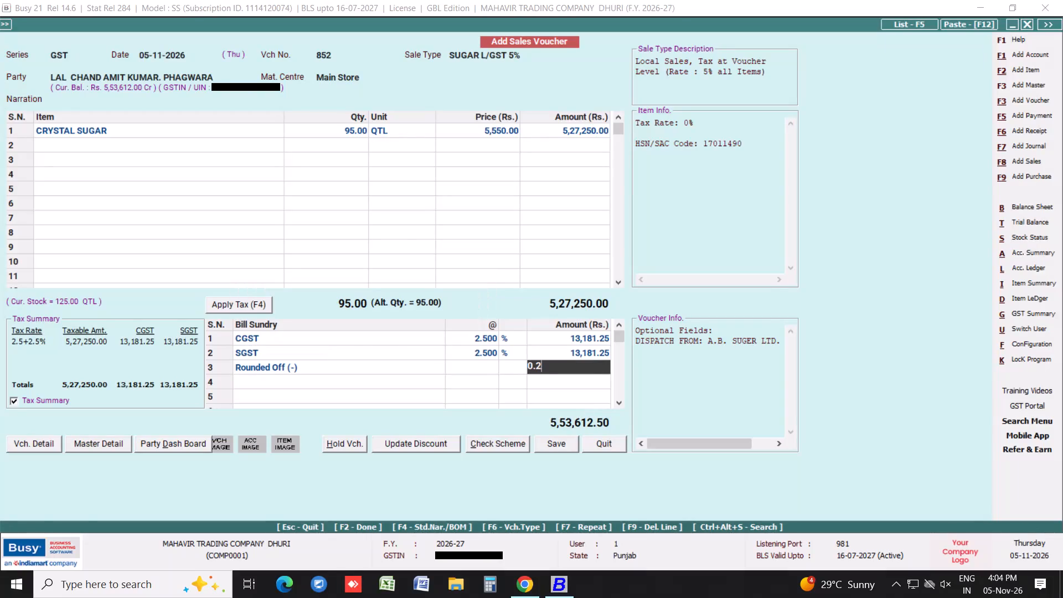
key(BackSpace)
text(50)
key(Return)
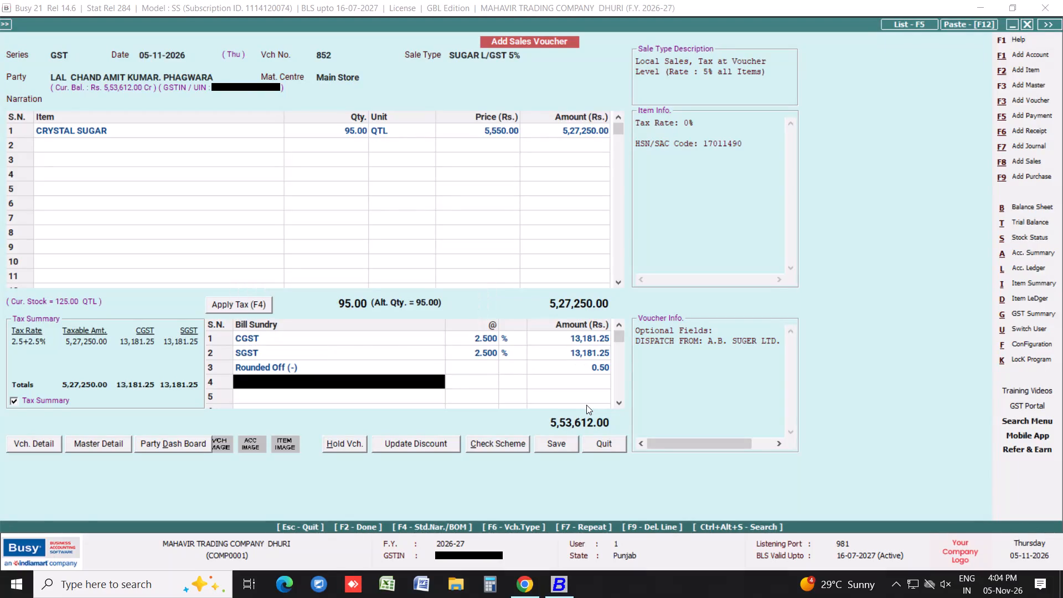
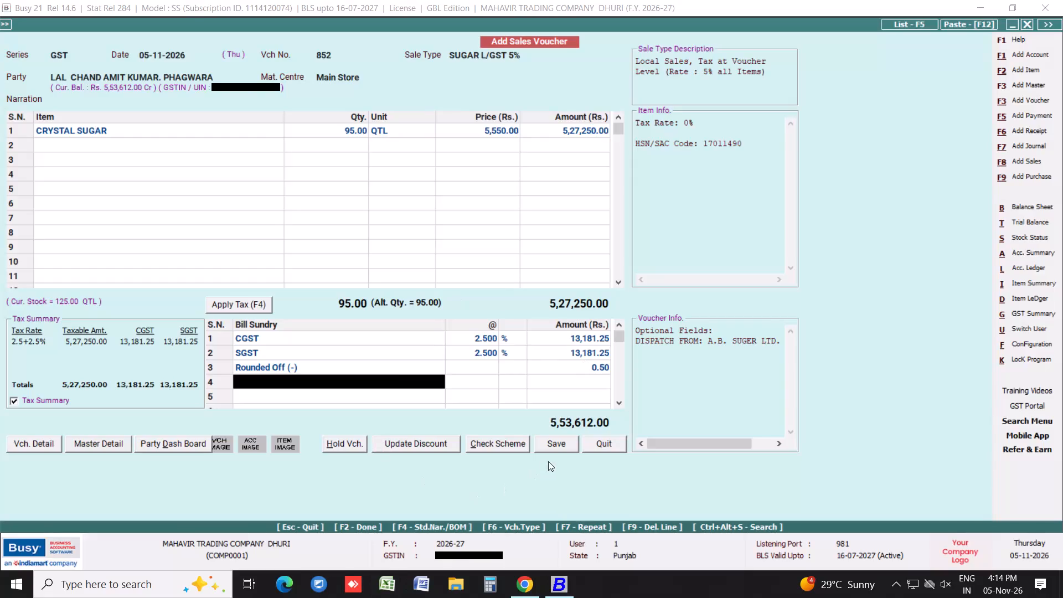
click(558, 442)
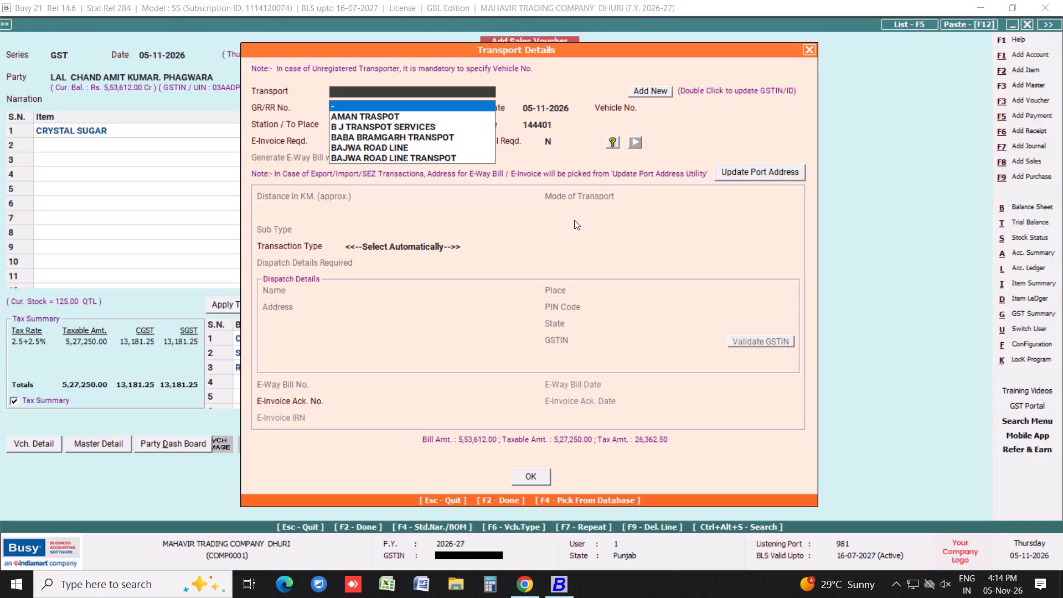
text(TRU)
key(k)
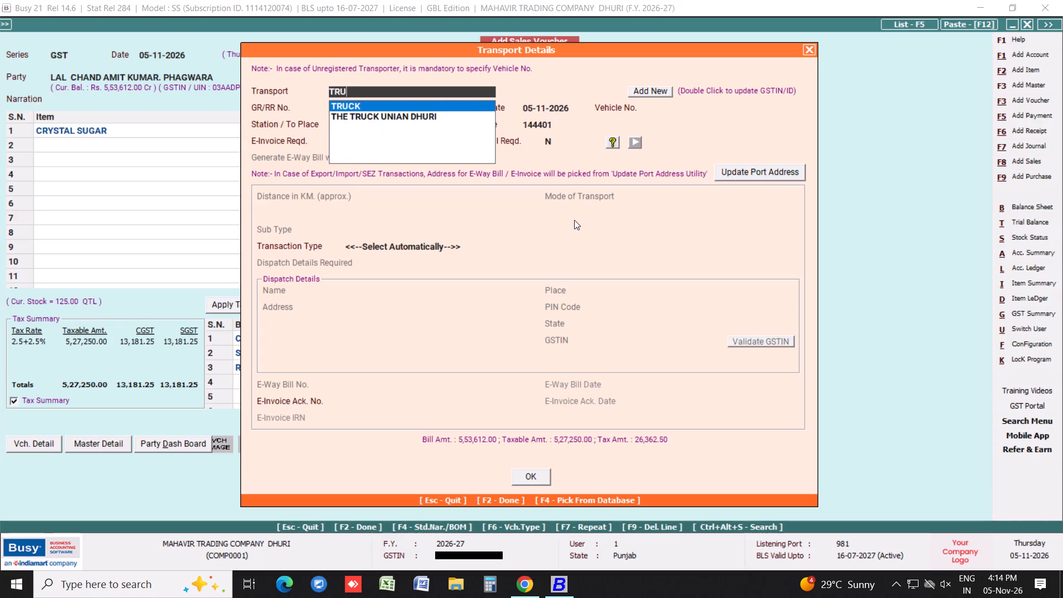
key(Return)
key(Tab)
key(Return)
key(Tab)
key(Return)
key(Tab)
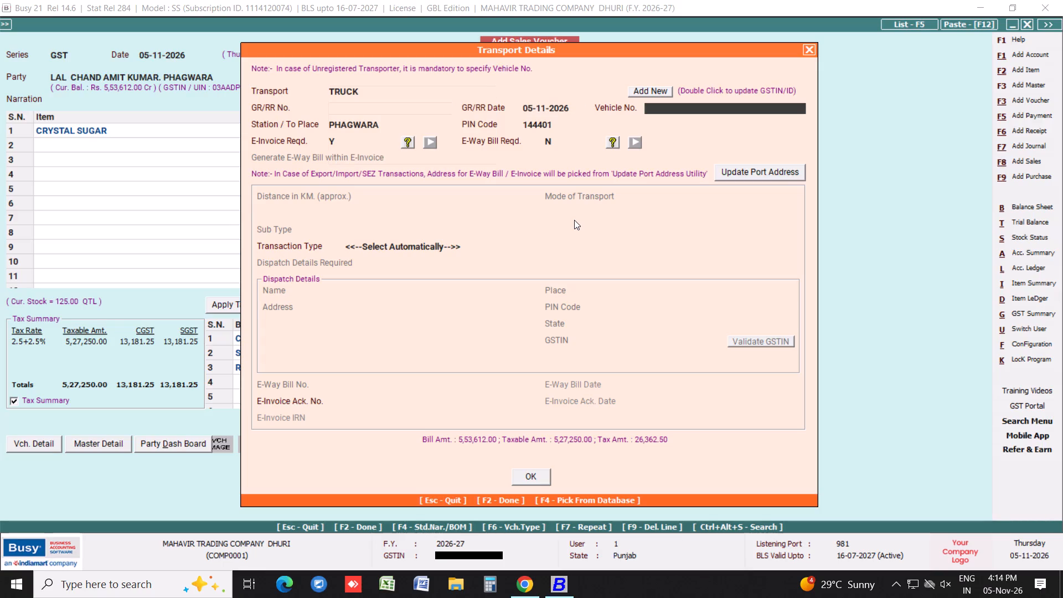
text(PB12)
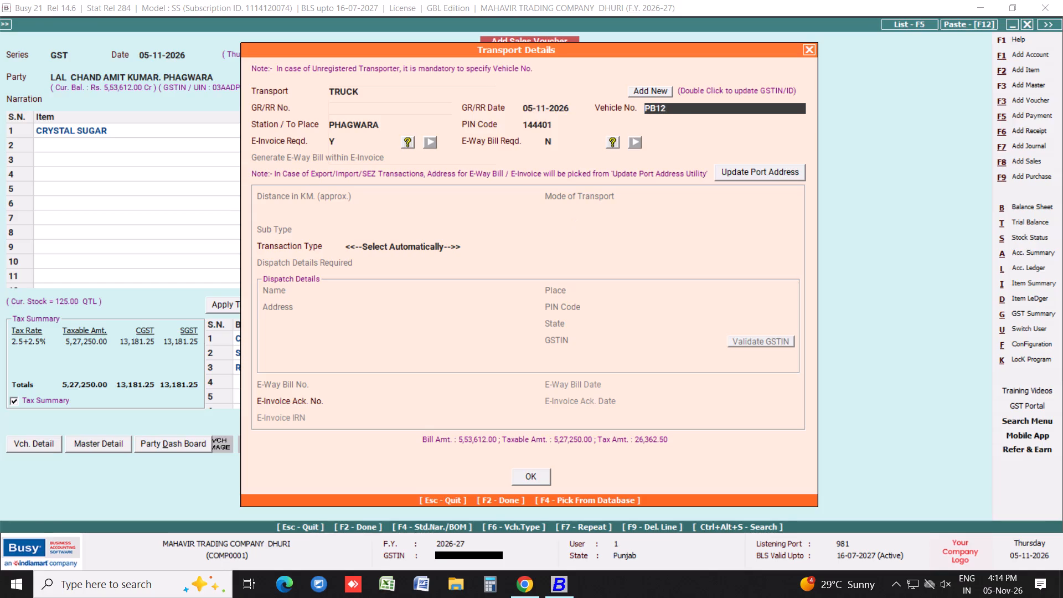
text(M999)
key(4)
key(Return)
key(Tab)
Keep station PHAGWARA and e-invoice Y, require an e-way bill generated within the e-invoice, and accept Road transport with automatic sub type.
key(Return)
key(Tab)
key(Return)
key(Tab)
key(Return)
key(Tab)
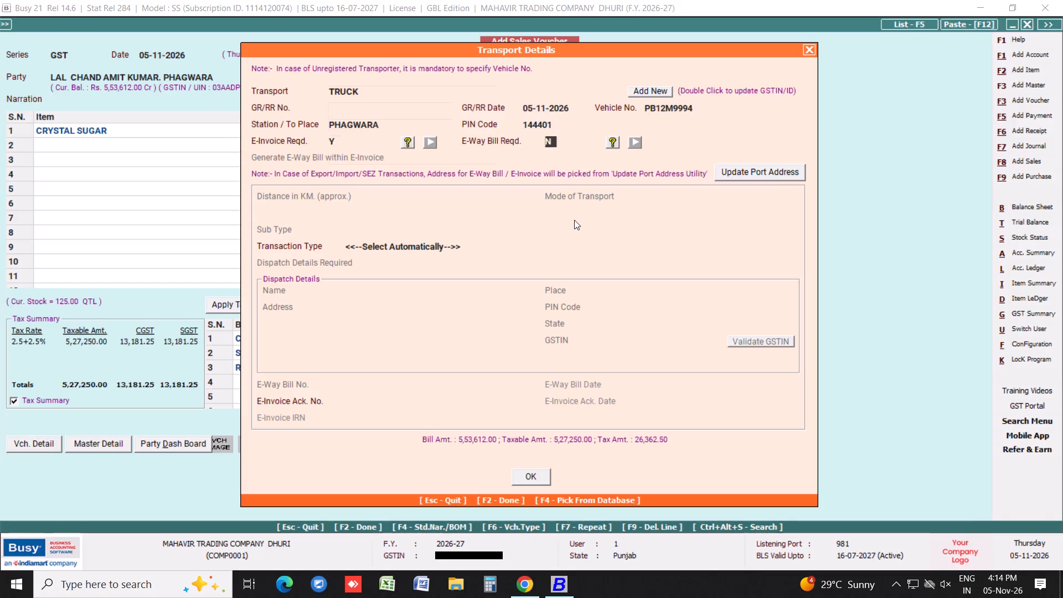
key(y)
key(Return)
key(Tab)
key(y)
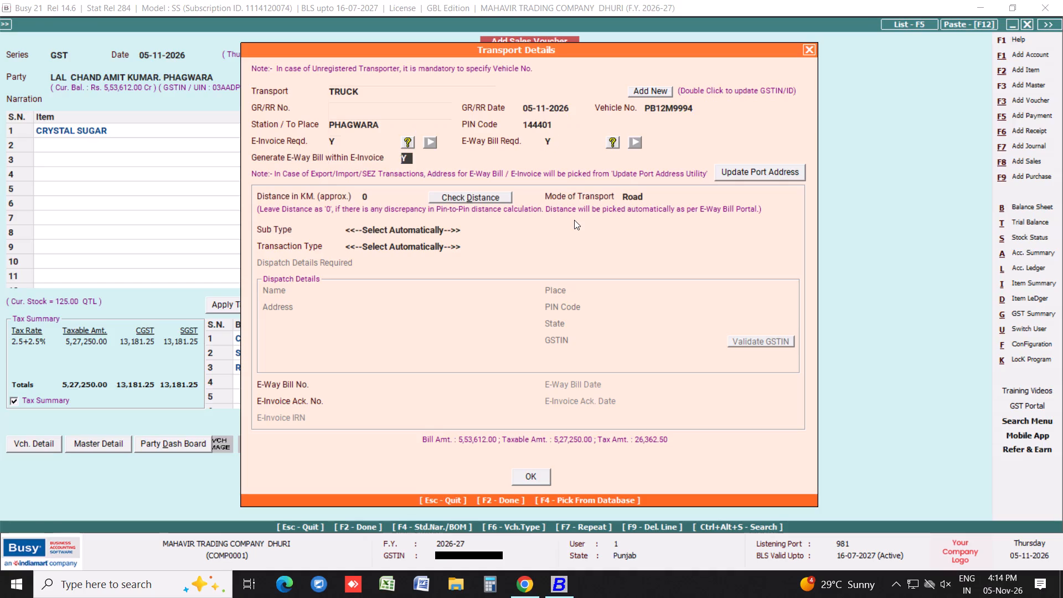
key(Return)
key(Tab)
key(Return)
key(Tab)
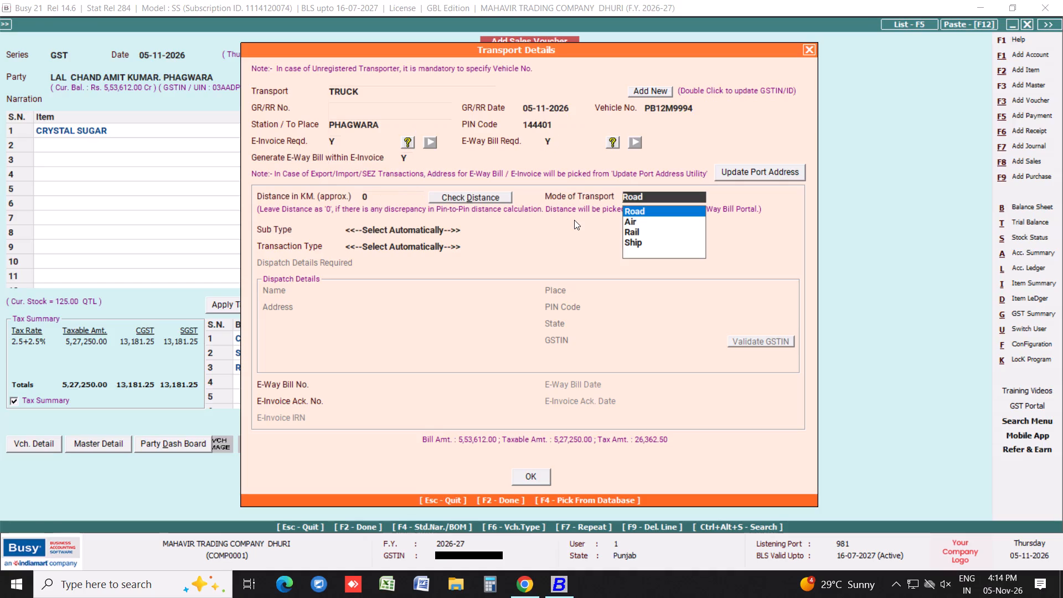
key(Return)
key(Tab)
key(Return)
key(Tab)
Set the transaction type to Bill From-Dispatch From and mark dispatch details as required.
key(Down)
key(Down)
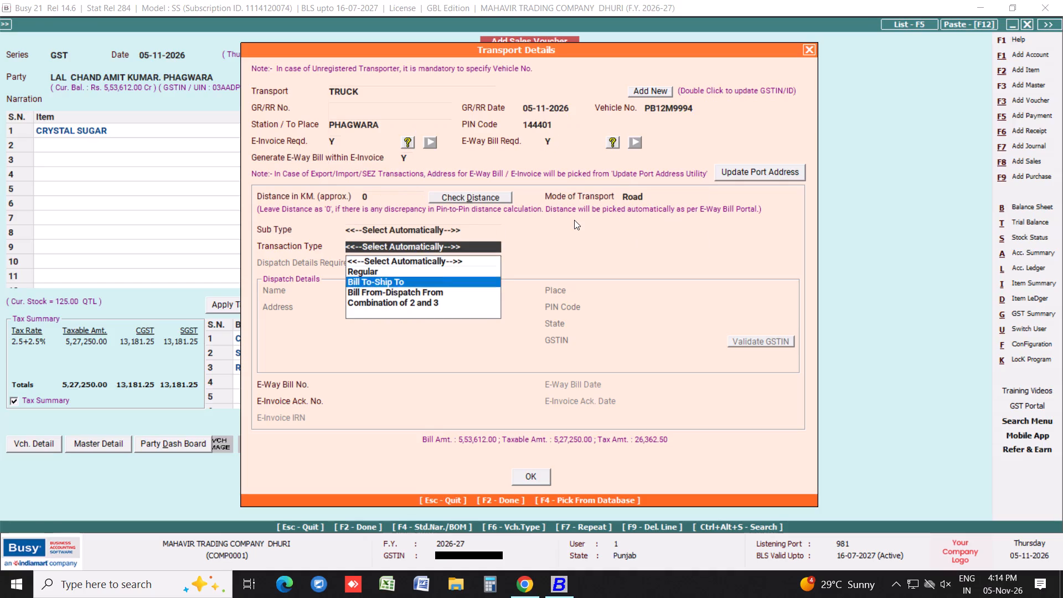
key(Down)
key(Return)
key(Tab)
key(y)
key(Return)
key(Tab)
Enter the sugar mill's GSTIN in the dispatch details and validate it to fill in M/S A.B. SUGARS LTD at RANDHAWA.
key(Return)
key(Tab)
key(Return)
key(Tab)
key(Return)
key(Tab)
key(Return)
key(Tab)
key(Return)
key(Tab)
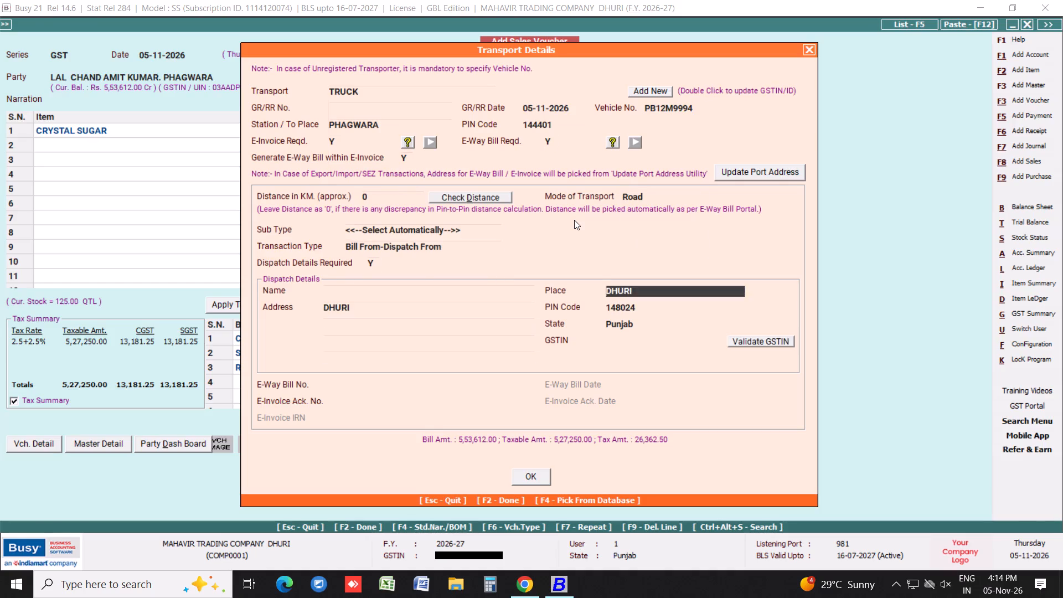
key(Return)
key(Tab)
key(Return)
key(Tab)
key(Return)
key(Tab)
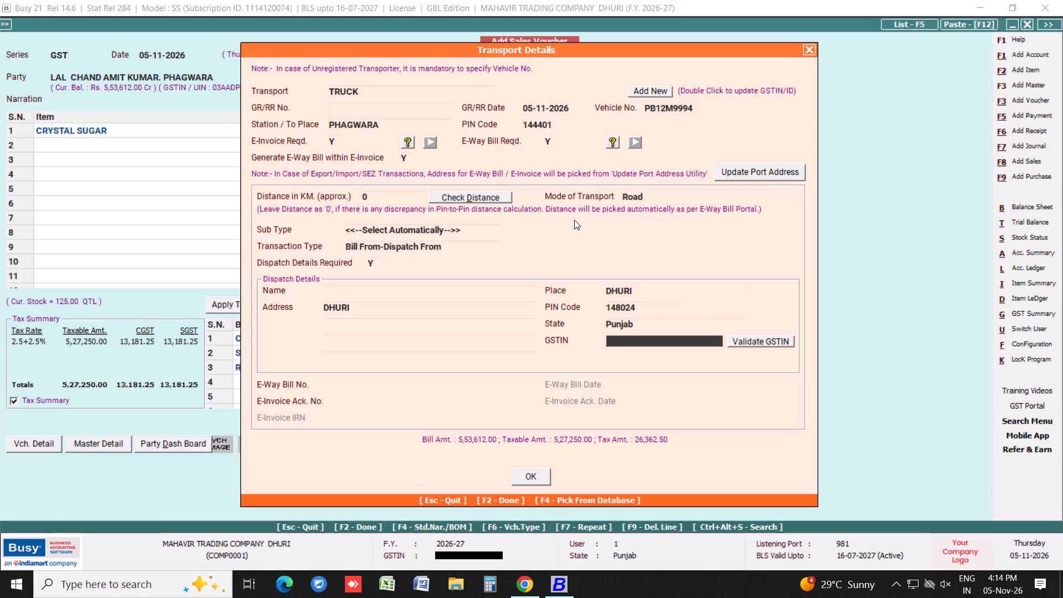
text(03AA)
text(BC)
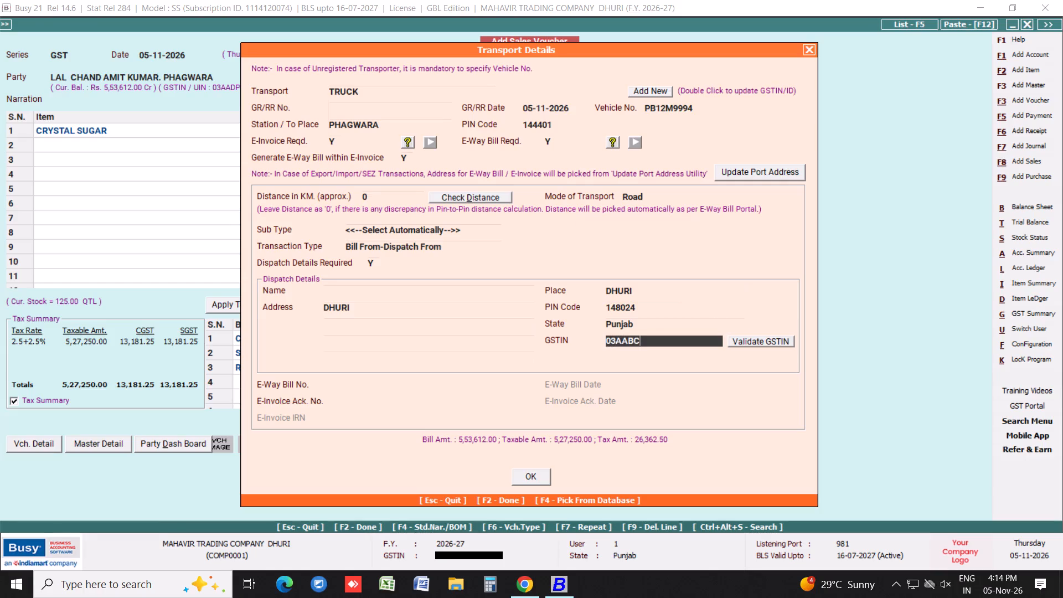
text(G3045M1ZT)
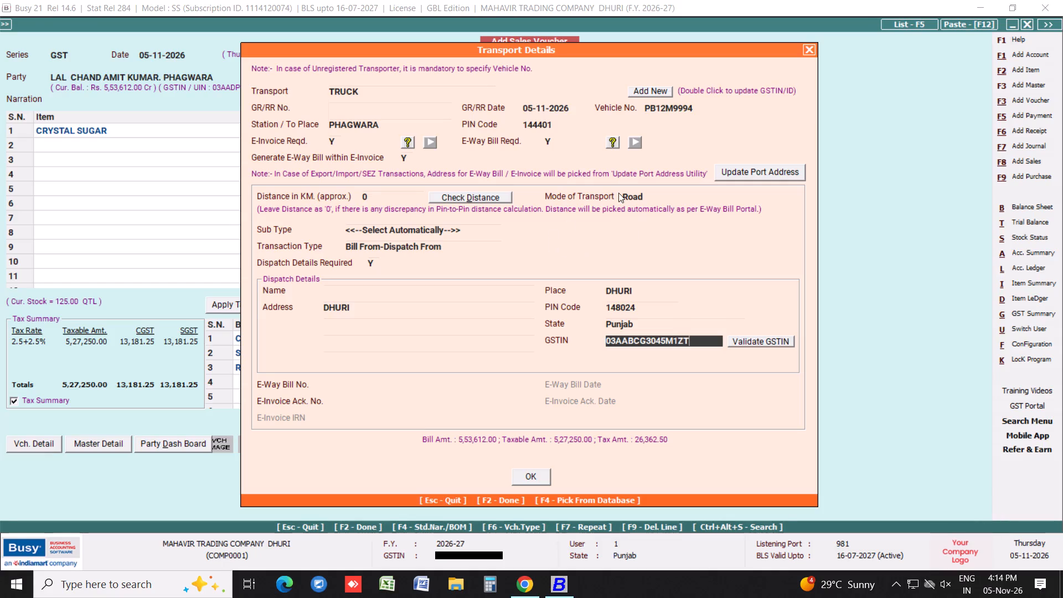
click(758, 341)
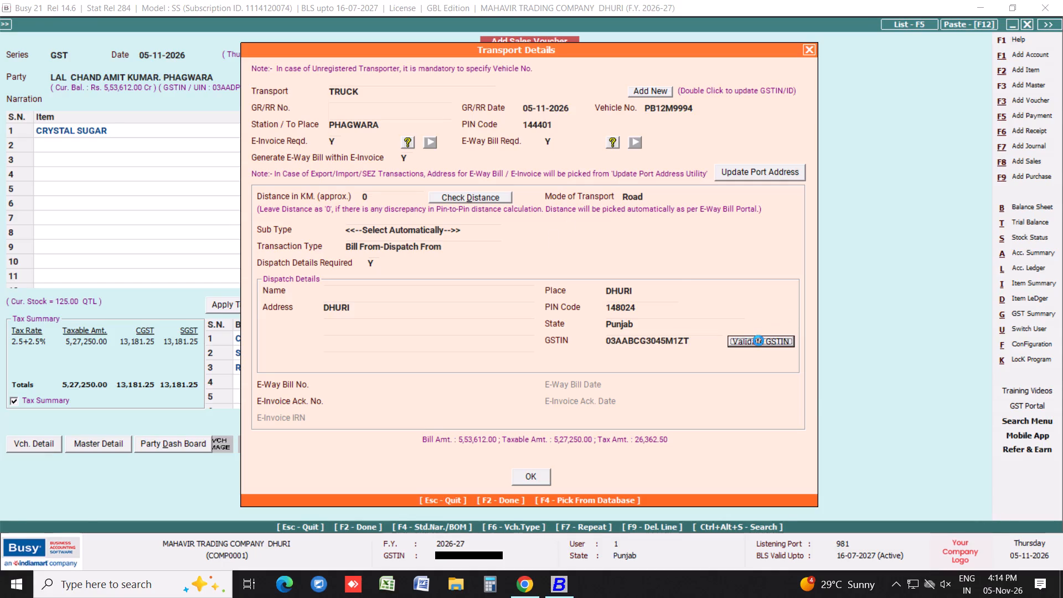
click(830, 420)
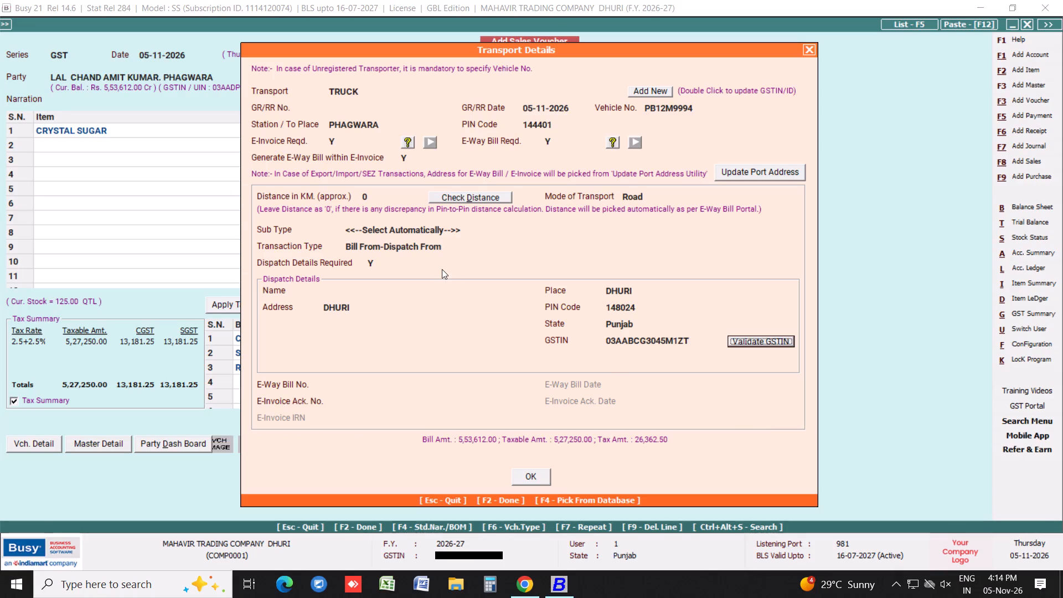
Accept the transport details and save the sales voucher.
click(529, 477)
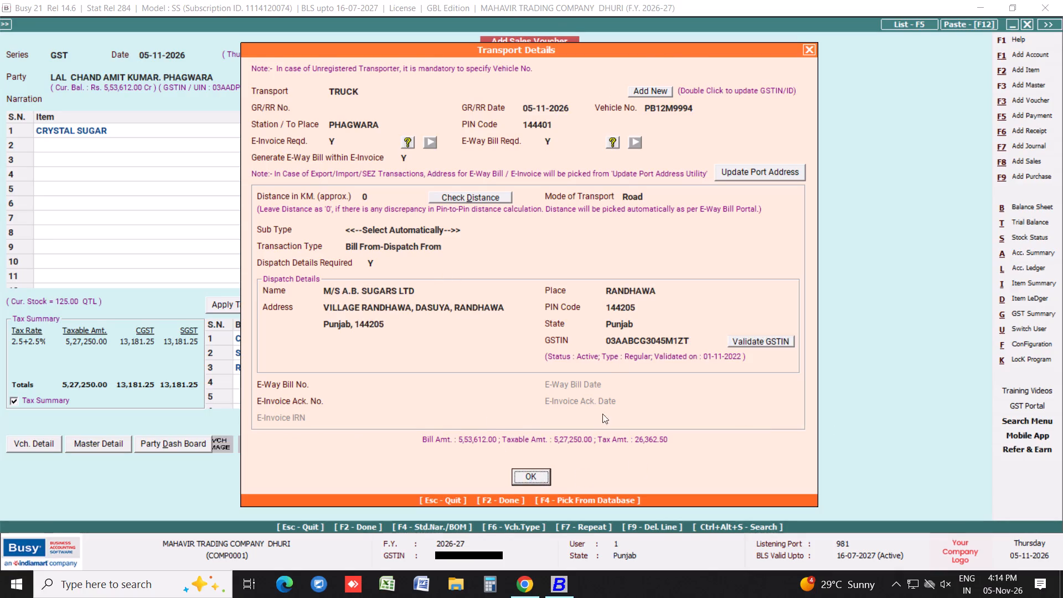
click(566, 329)
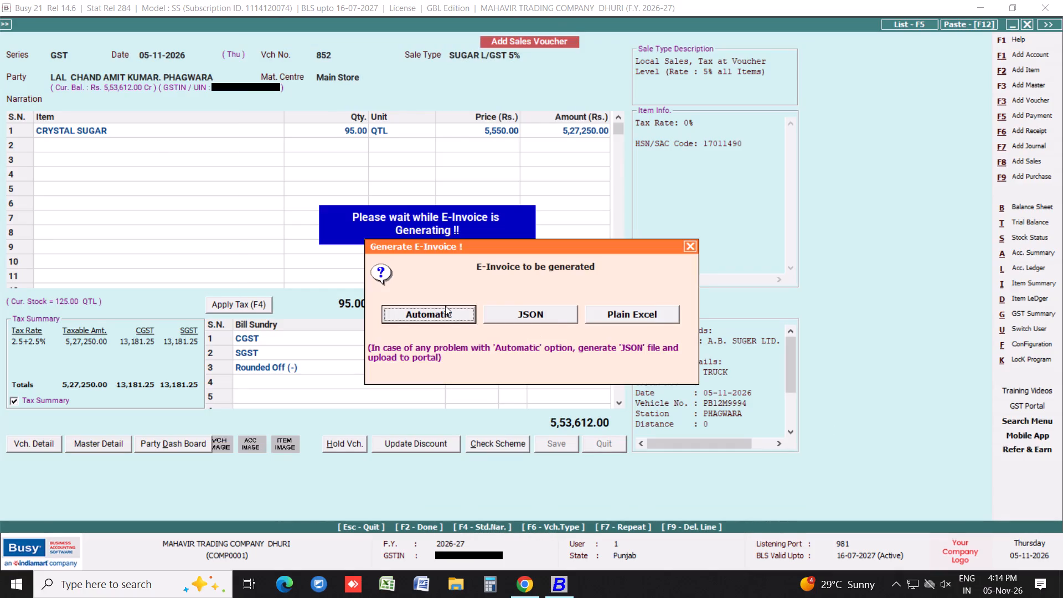
Choose automatic e-invoice generation with the default options, check the report of invalid entries, and close it to continue.
click(445, 306)
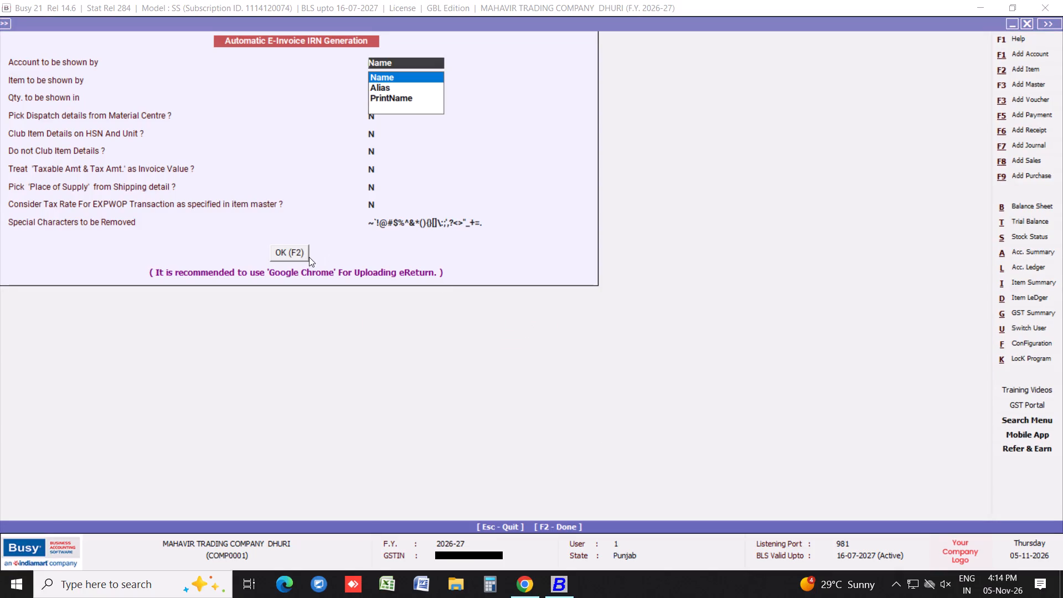
click(307, 257)
click(477, 310)
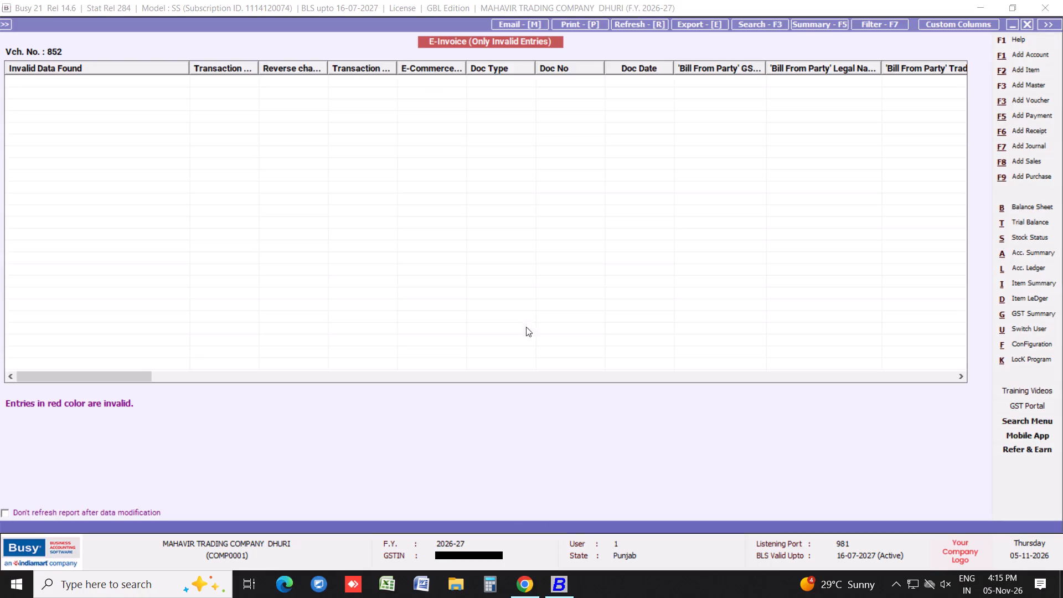
key(Escape)
click(596, 315)
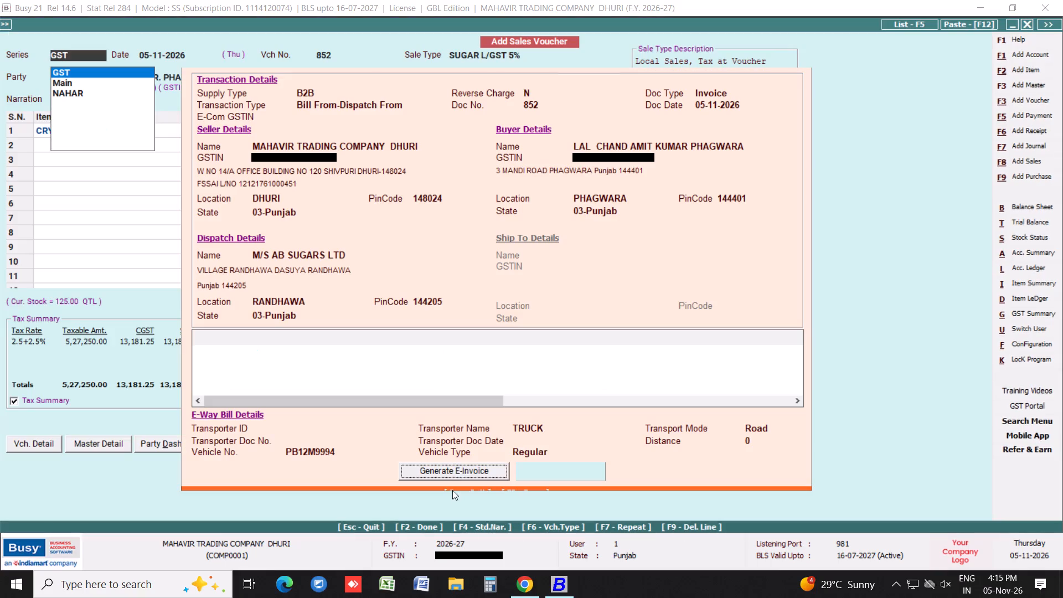
Generate the e-invoice with its e-way bill details and decline printing the e-invoice.
click(477, 484)
click(456, 463)
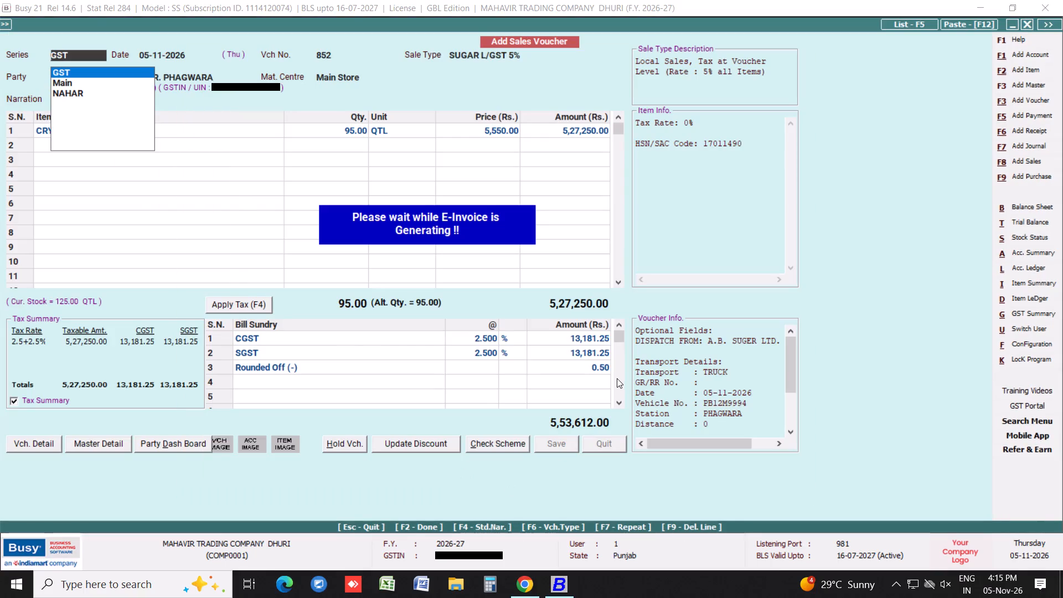
click(622, 315)
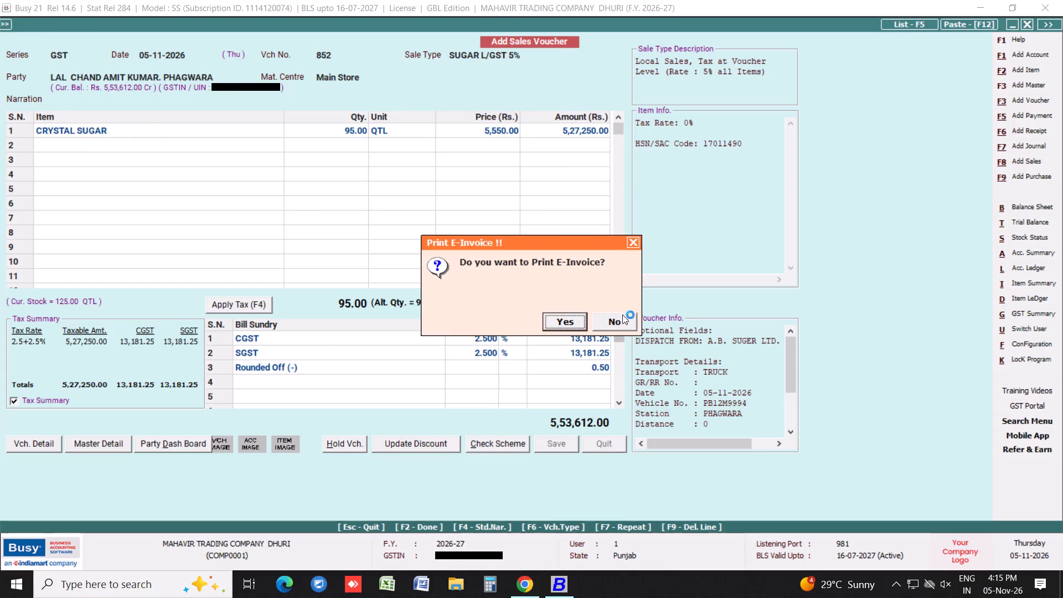
click(621, 321)
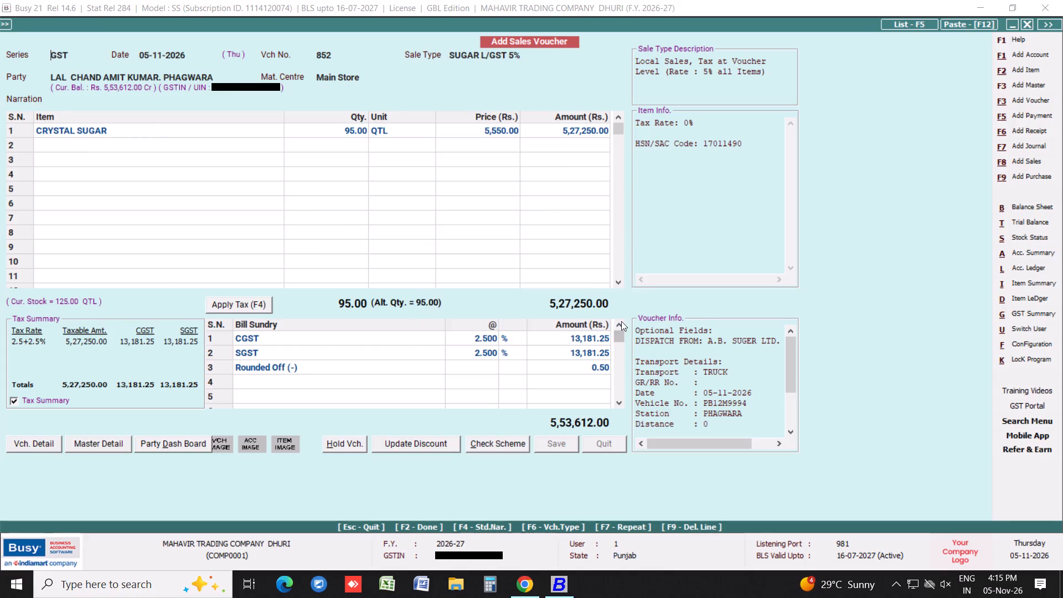
click(621, 321)
Choose to print the sales invoice, keep the STAR format, export it as a PDF, and open the file.
click(581, 318)
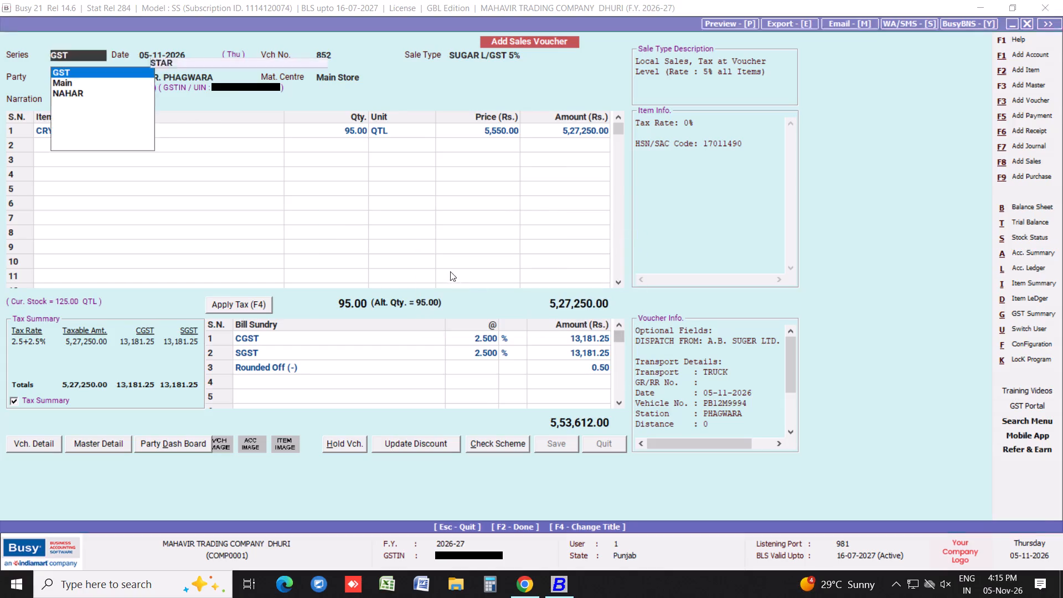
key(Return)
key(Tab)
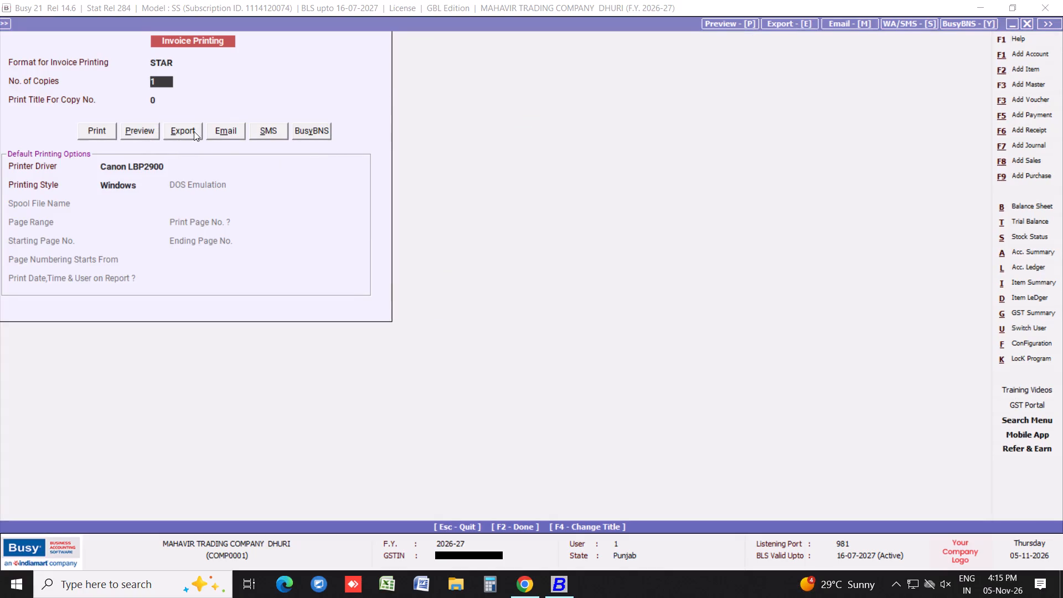
click(194, 131)
click(190, 239)
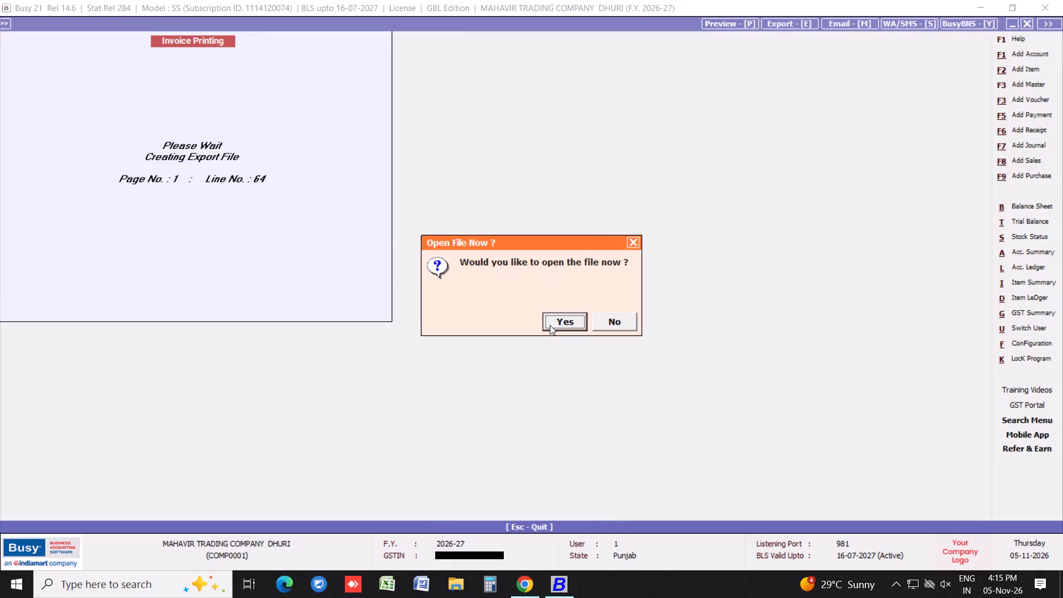
click(550, 325)
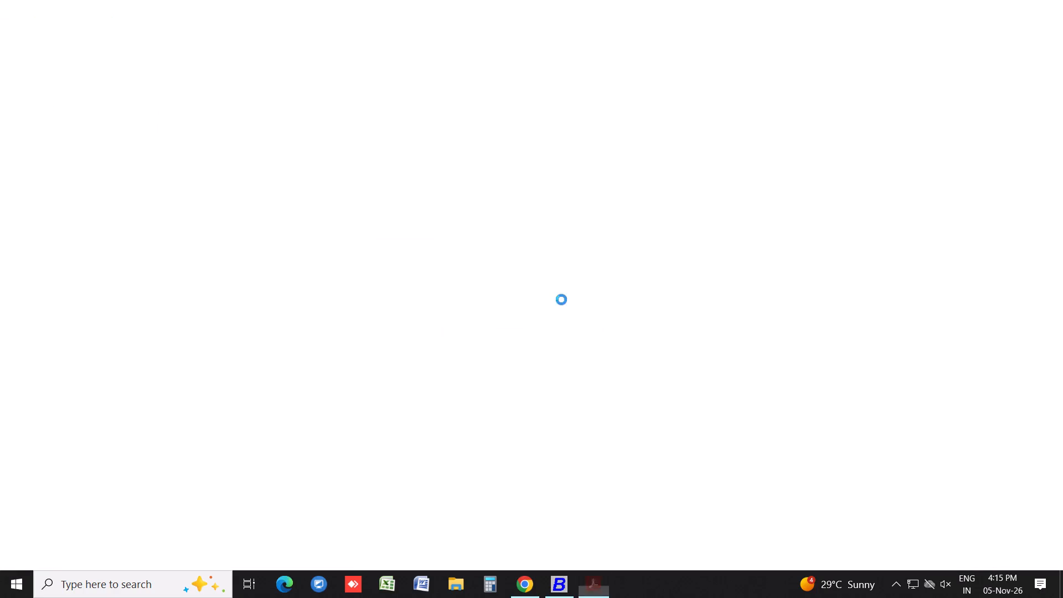
Print one copy of Sales-852.pdf on the Canon LBP2900 and switch back to Busy.
key(ctrl+p)
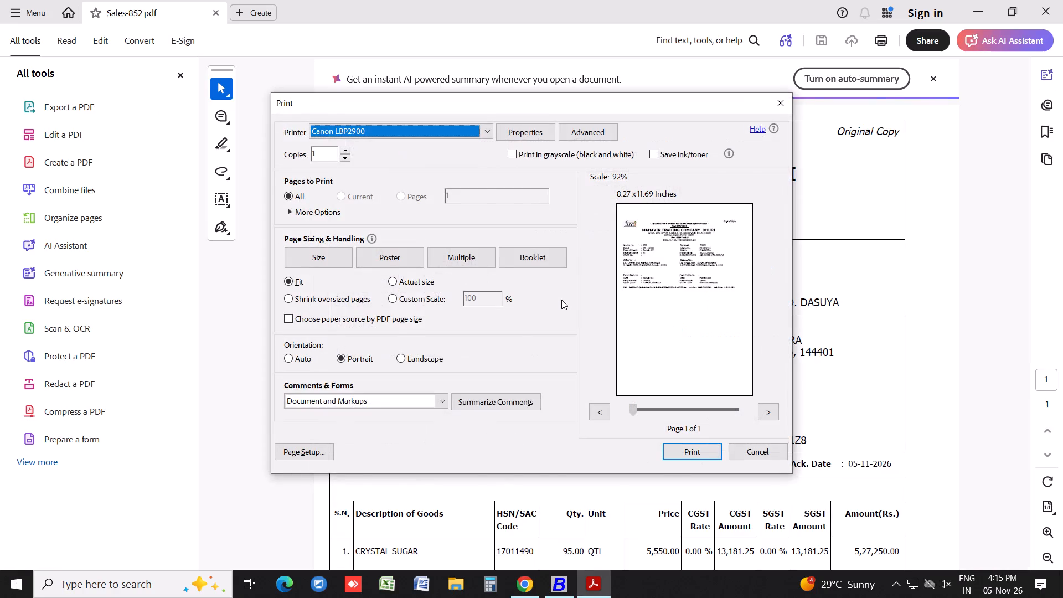
key(Return)
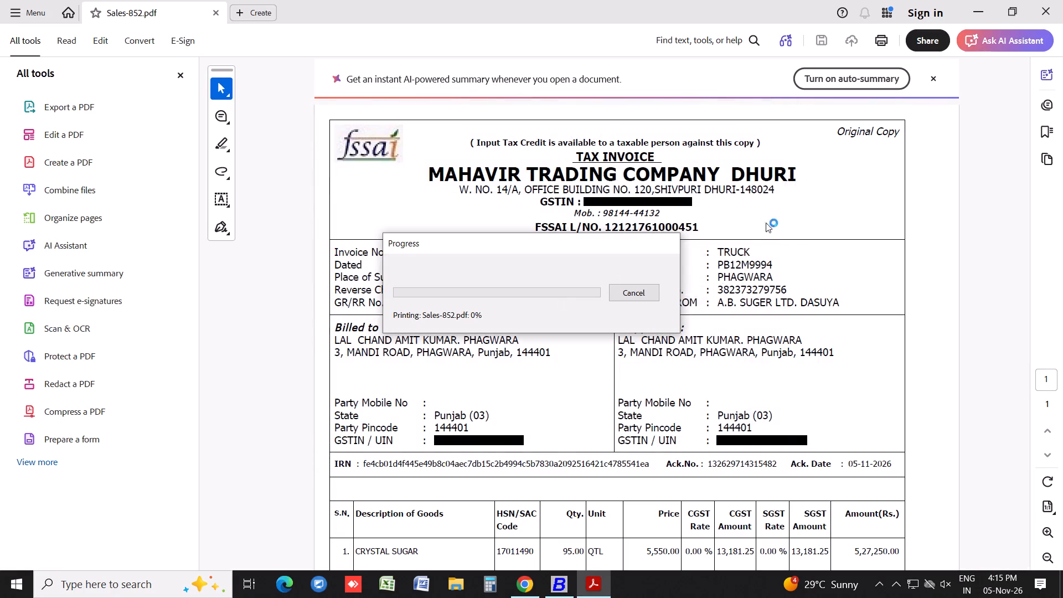
click(554, 585)
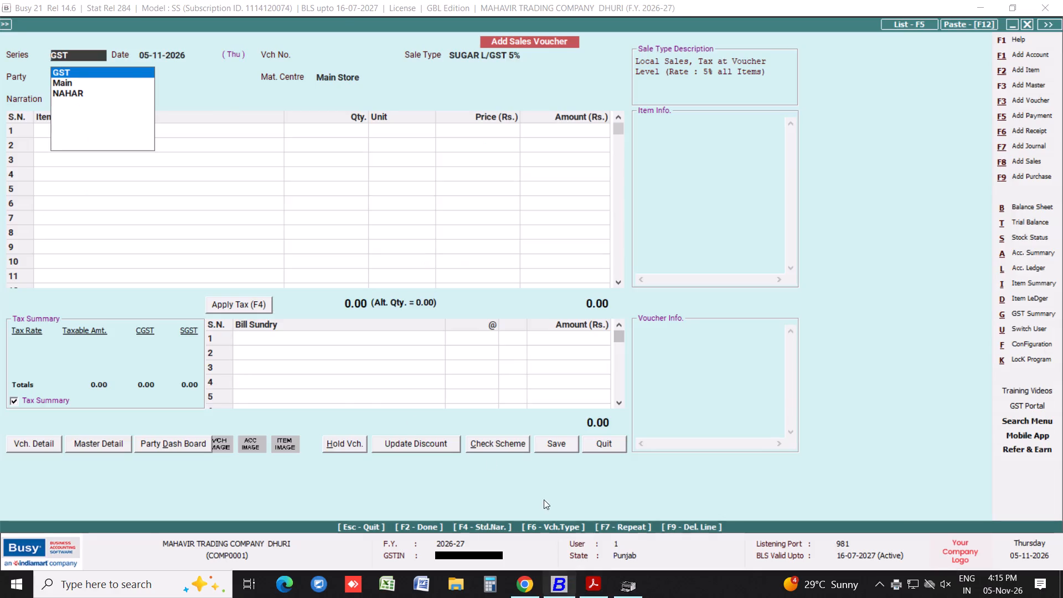